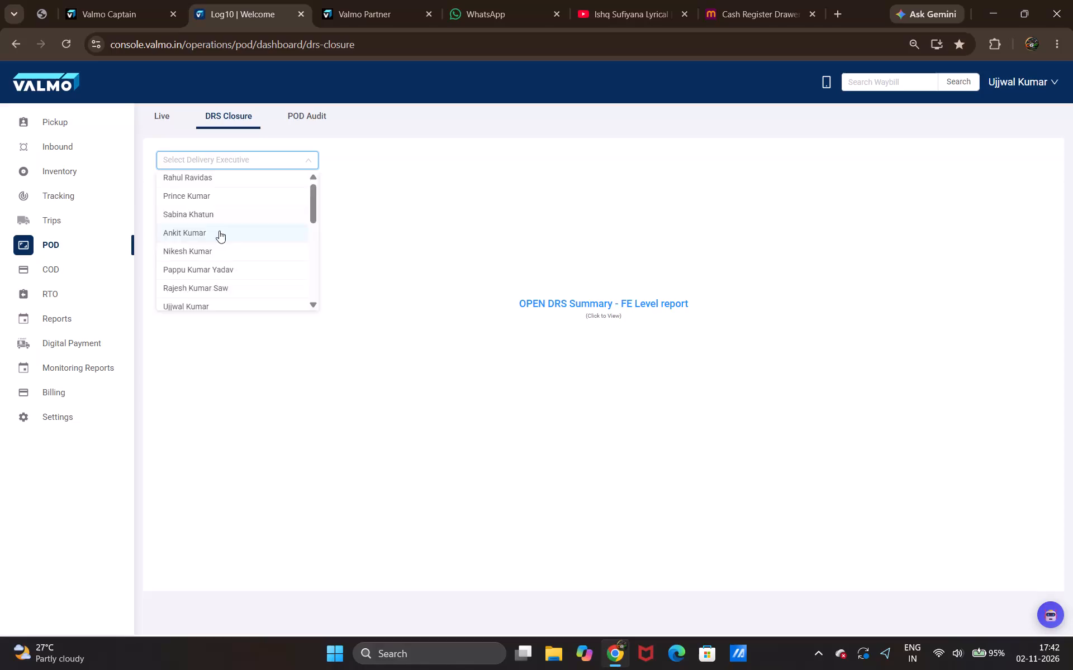
# Load the DRS closure for delivery executive Shashank and set the scan mode to Scan RVP Shipments.
pyautogui.click(210, 262)
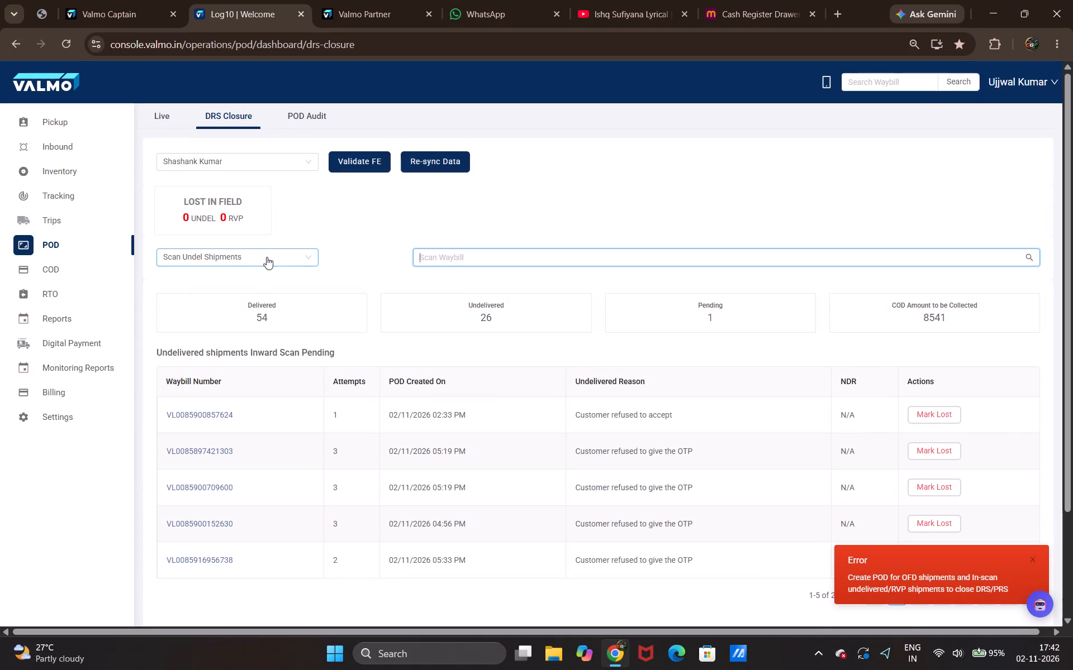
pyautogui.click(273, 255)
pyautogui.click(257, 293)
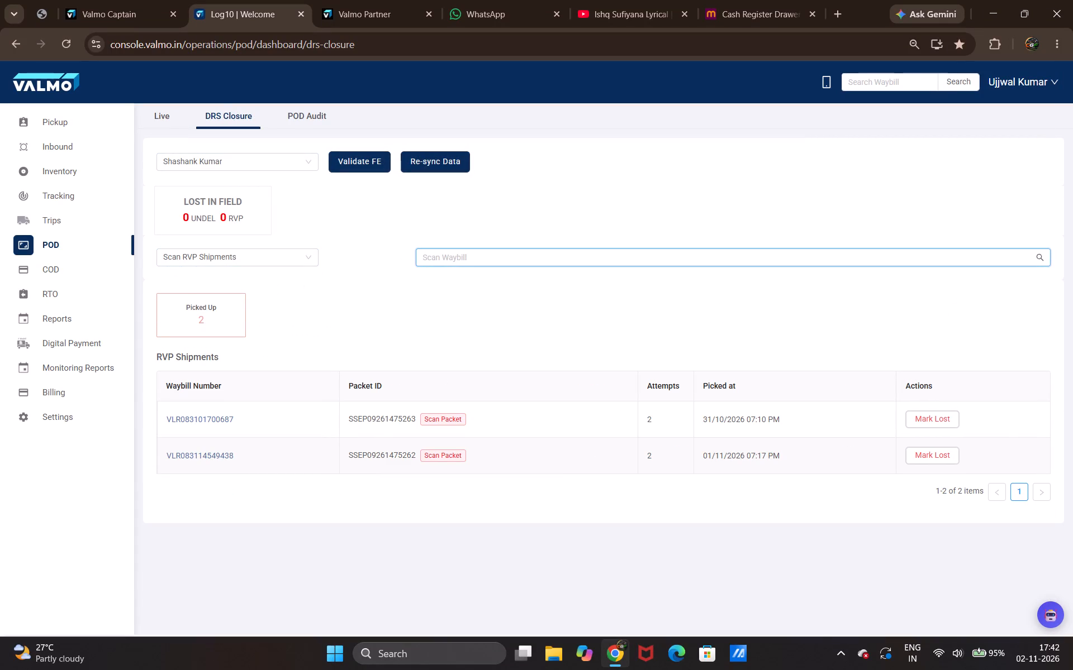
pyautogui.click(242, 161)
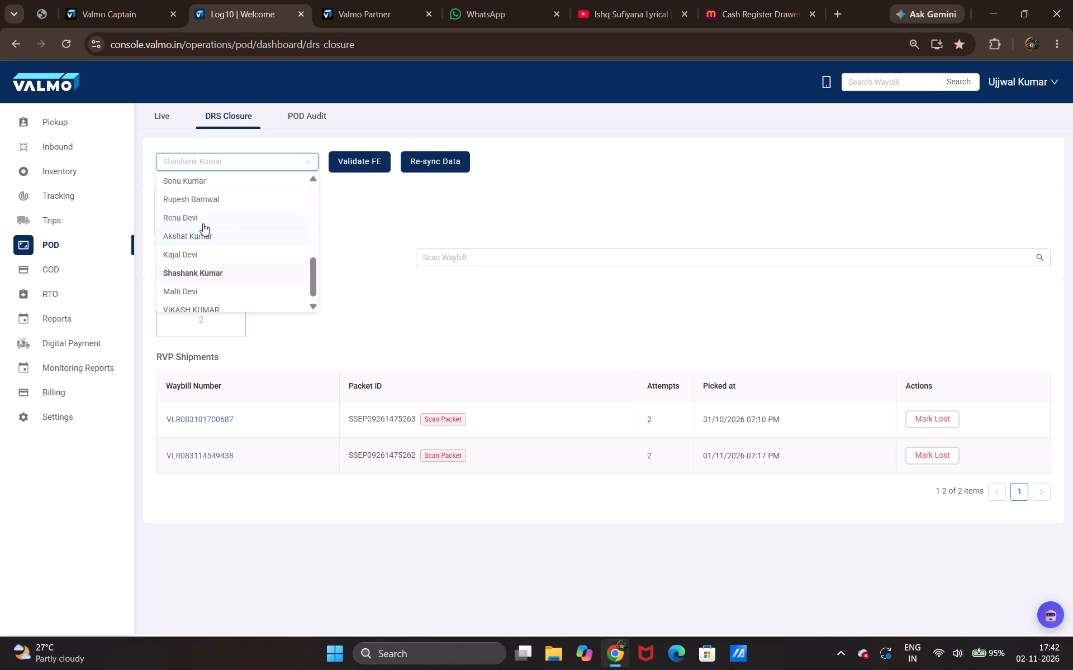
pyautogui.click(203, 222)
pyautogui.click(515, 258)
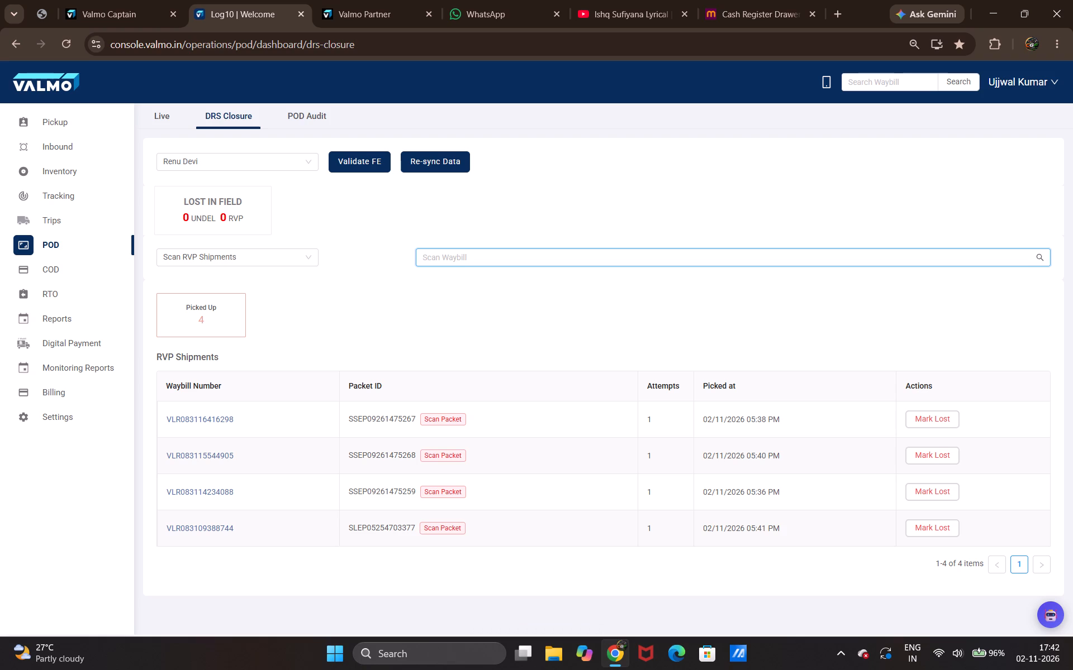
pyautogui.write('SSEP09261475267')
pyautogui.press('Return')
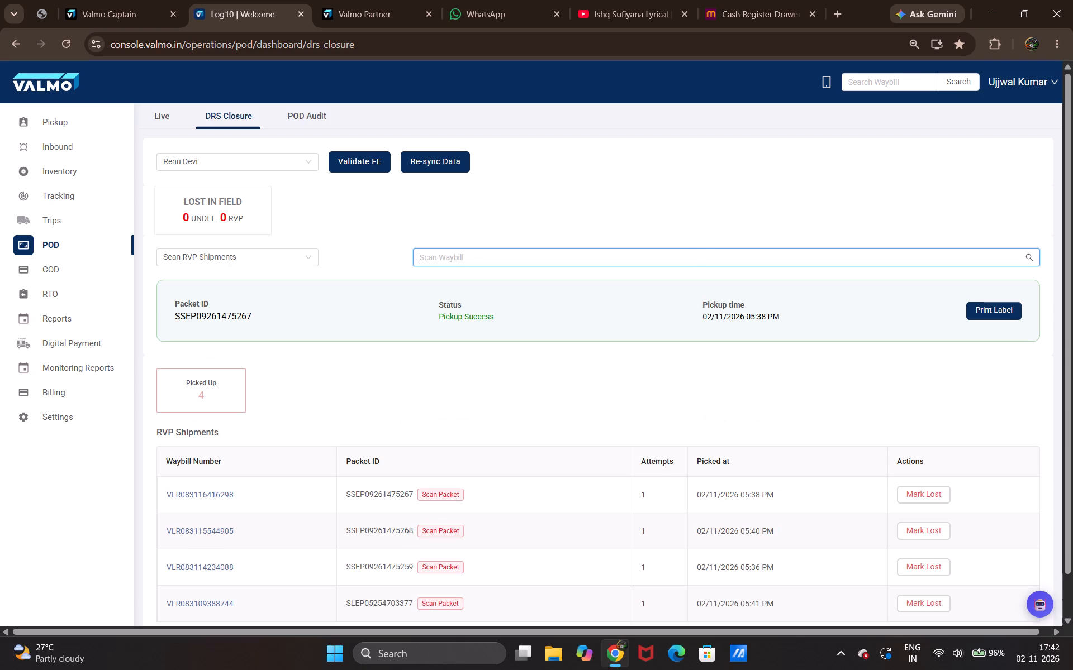
pyautogui.click(990, 311)
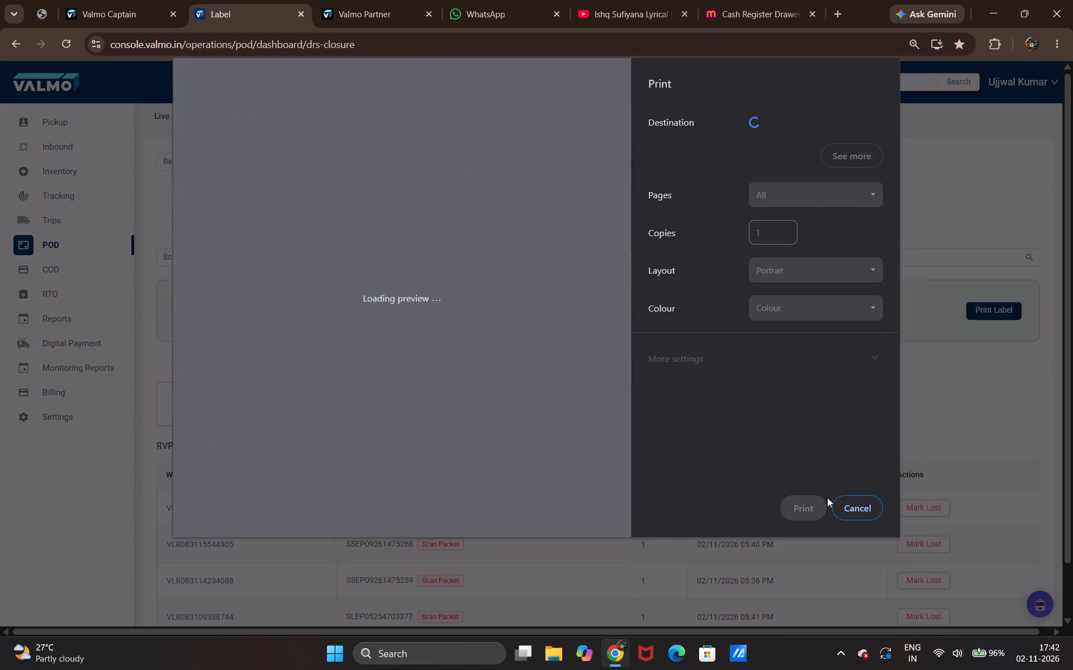
pyautogui.click(806, 506)
pyautogui.click(578, 256)
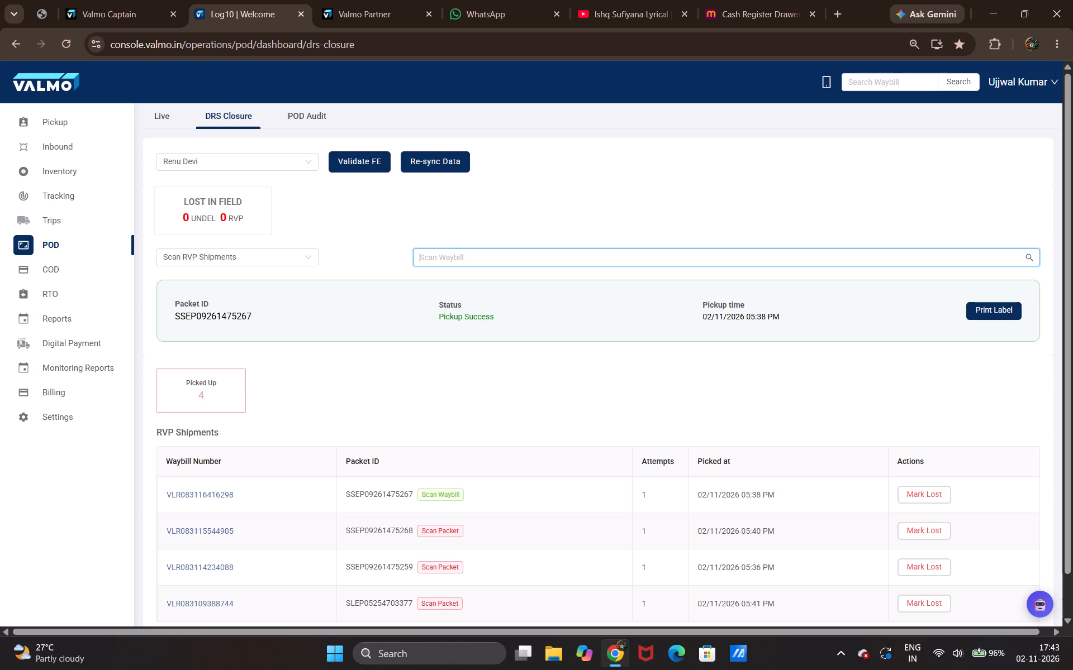
pyautogui.scroll(1, 580, 256)
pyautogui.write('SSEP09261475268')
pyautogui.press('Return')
pyautogui.click(1008, 309)
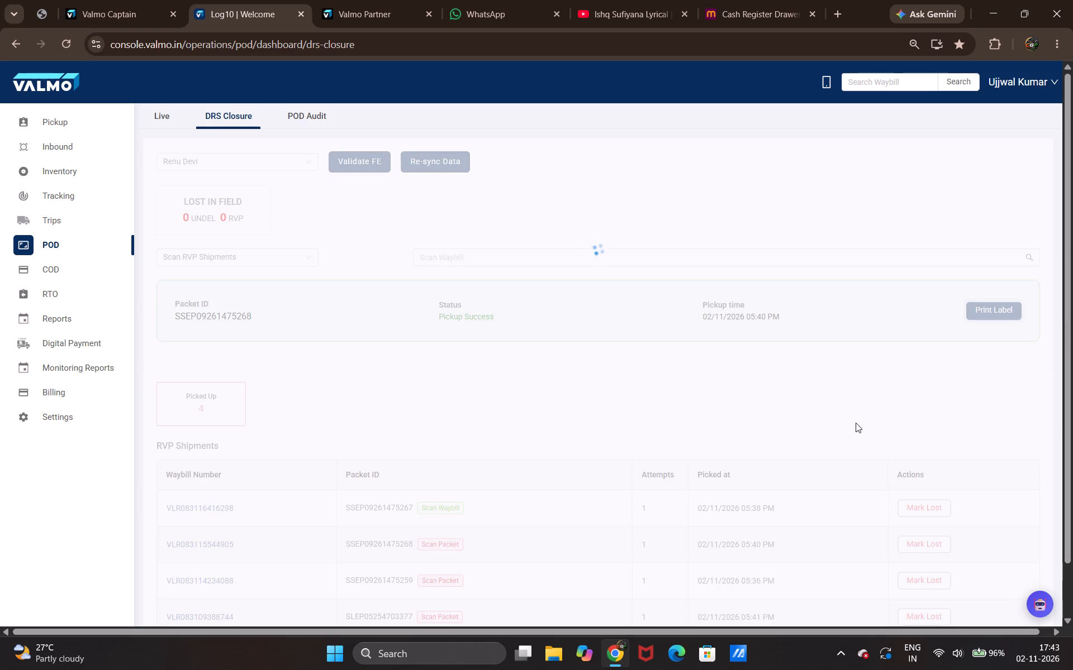
pyautogui.click(809, 505)
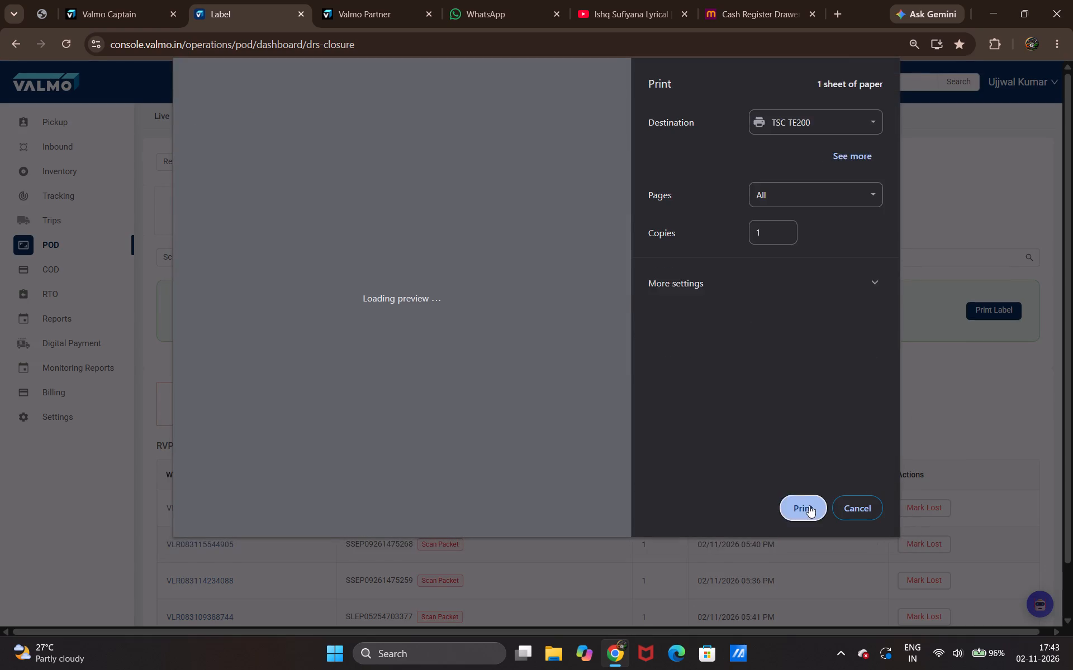
pyautogui.click(649, 265)
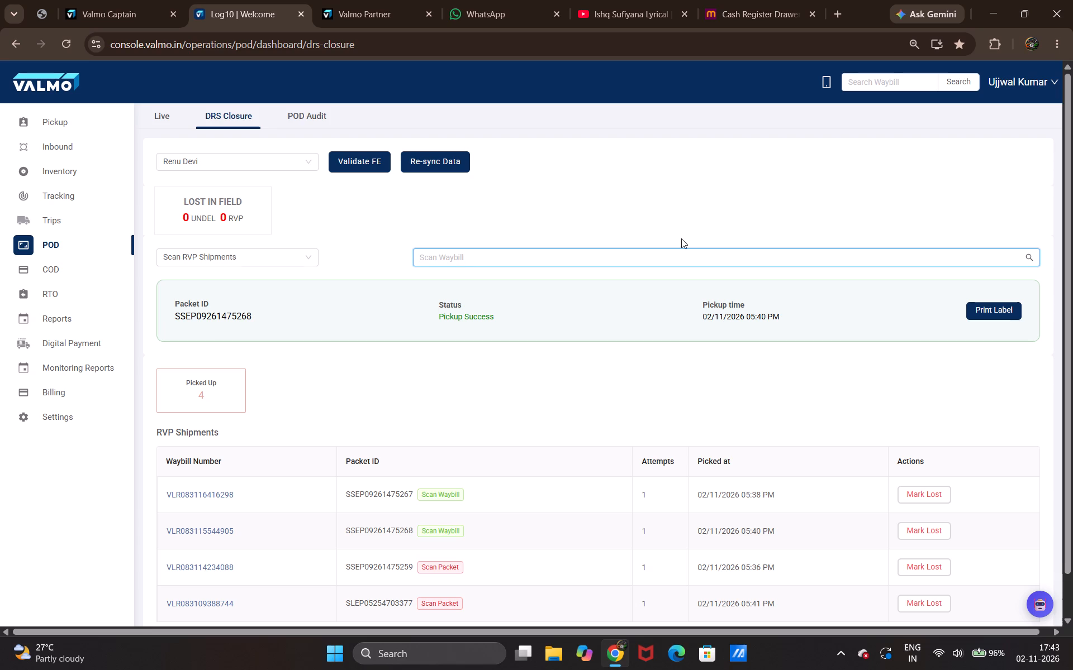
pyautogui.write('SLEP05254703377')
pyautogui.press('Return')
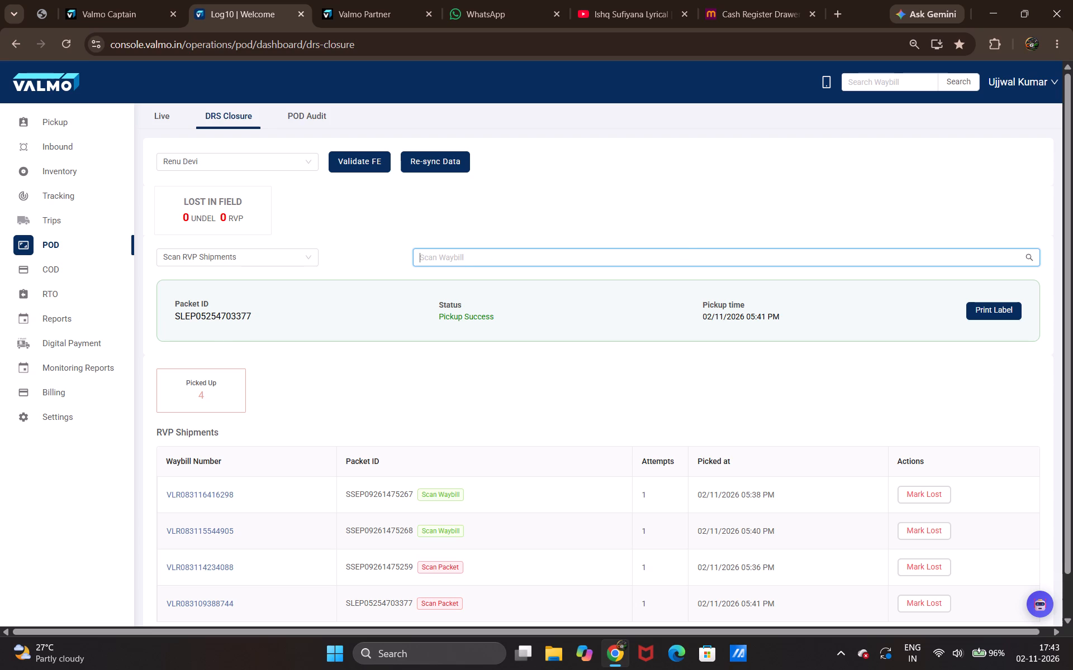
pyautogui.click(1012, 308)
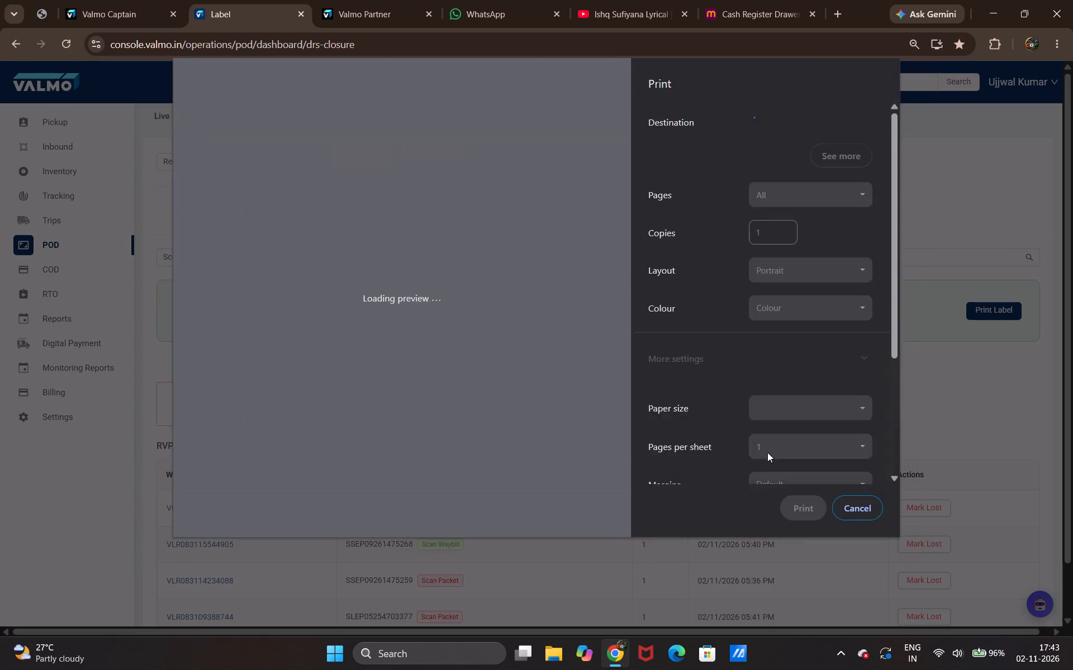
pyautogui.click(799, 510)
pyautogui.click(594, 256)
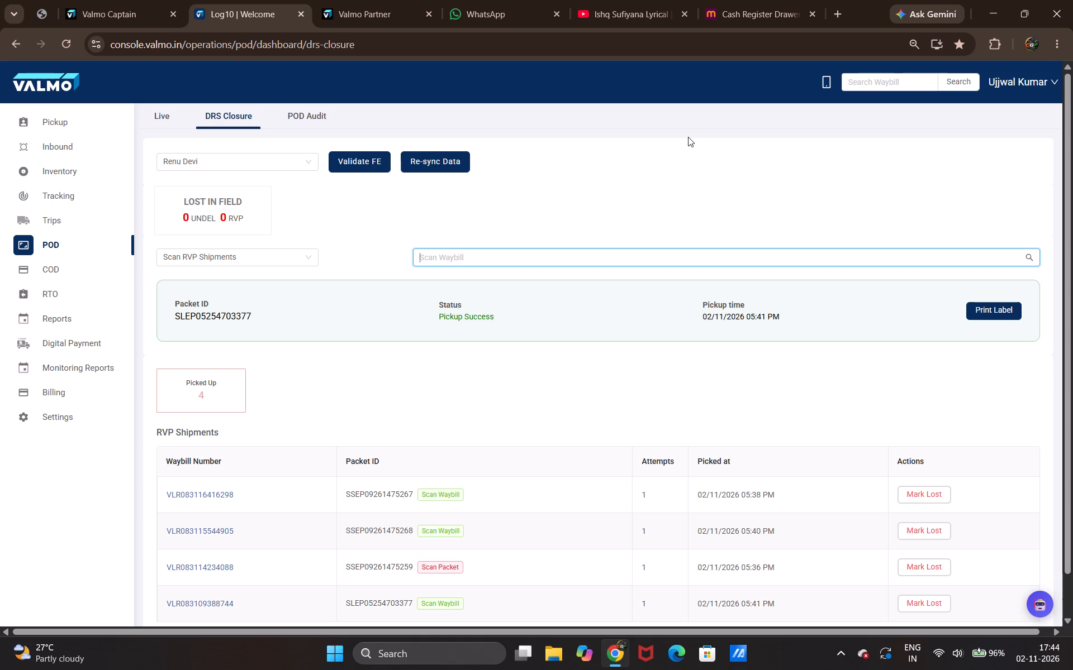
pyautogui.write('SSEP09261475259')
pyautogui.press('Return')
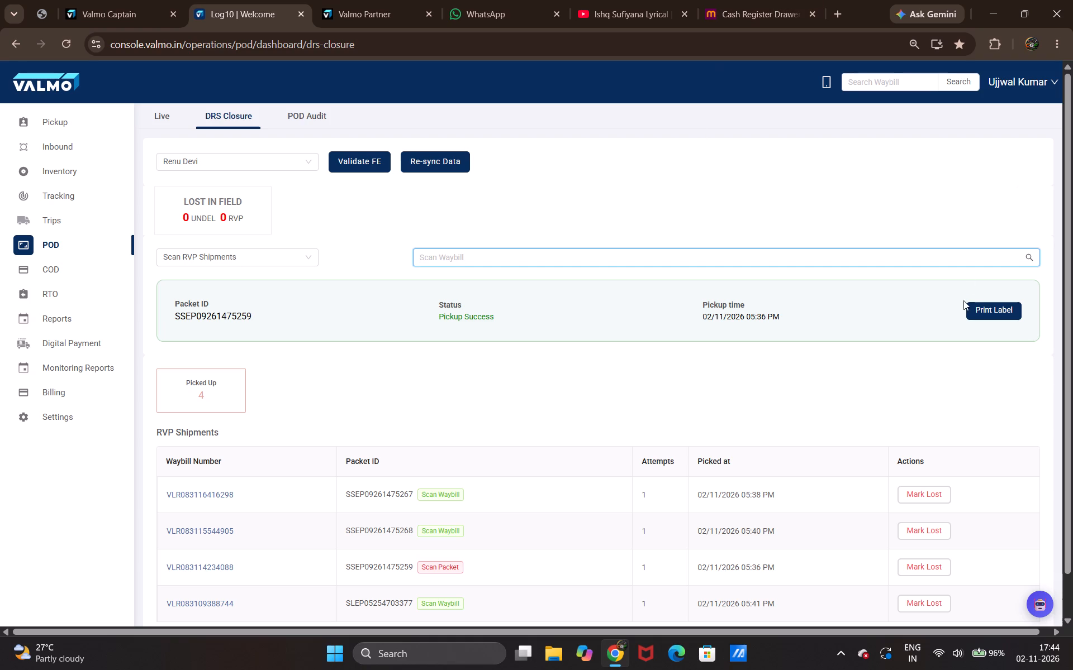
pyautogui.click(973, 304)
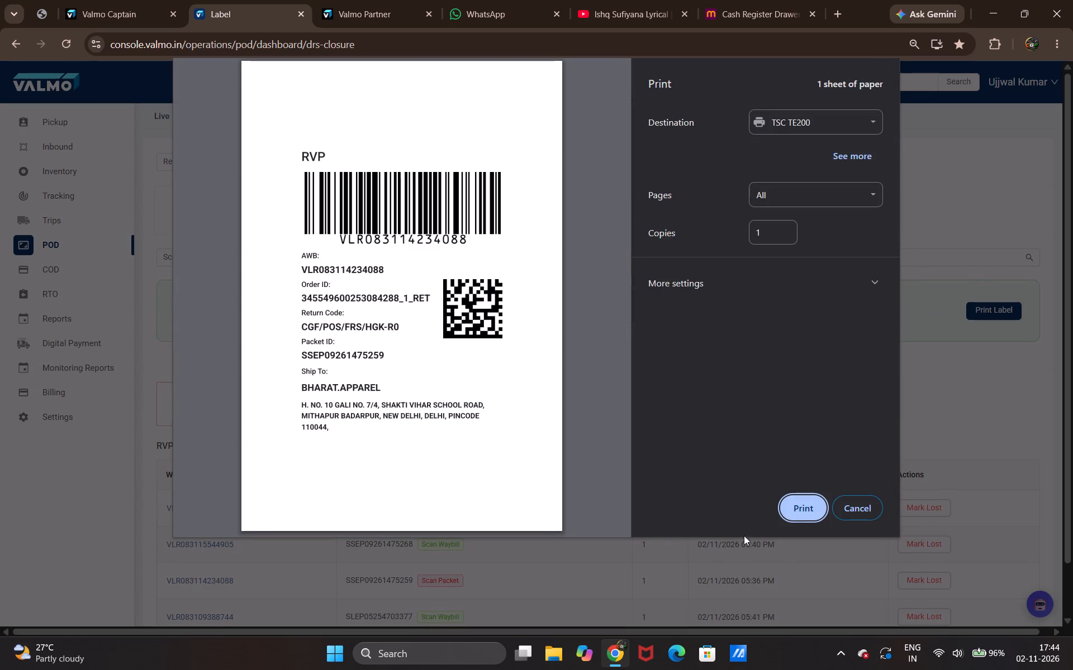
pyautogui.click(805, 509)
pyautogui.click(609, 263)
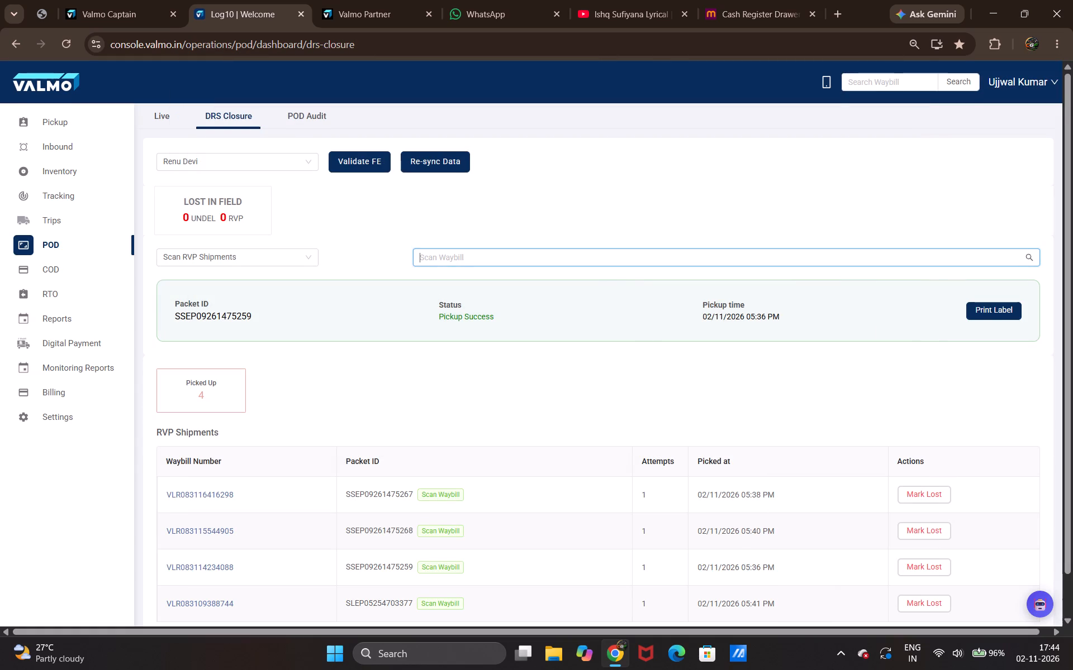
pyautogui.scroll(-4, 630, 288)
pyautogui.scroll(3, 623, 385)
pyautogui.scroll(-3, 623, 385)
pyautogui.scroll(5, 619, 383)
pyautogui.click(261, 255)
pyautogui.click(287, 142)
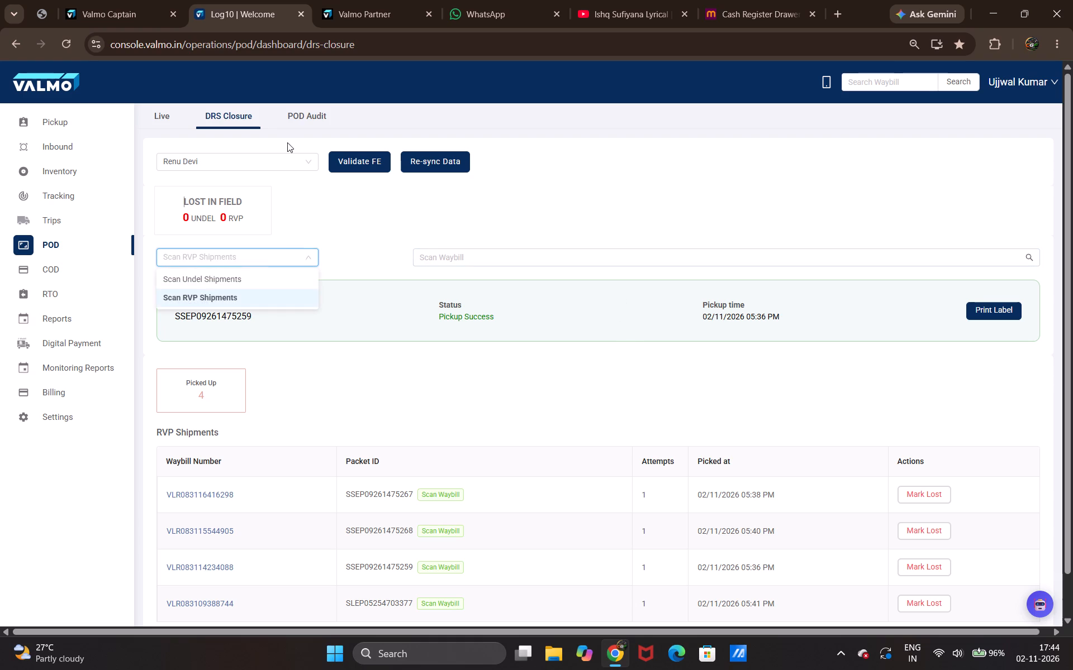
pyautogui.click(285, 154)
pyautogui.click(285, 158)
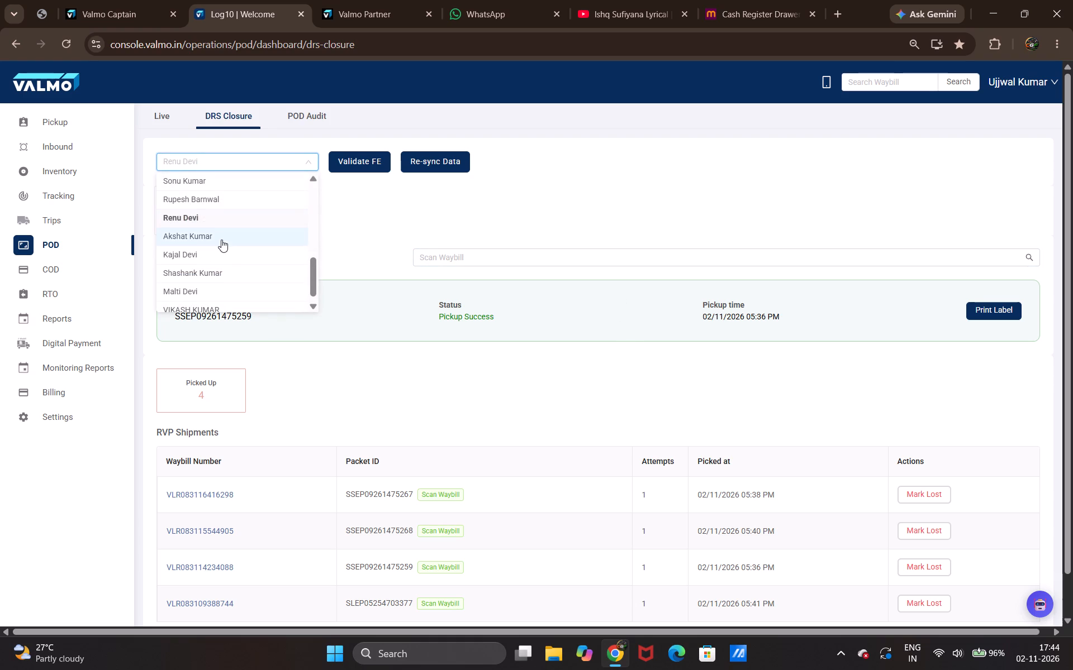
pyautogui.scroll(-1, 221, 240)
pyautogui.click(184, 304)
pyautogui.click(481, 260)
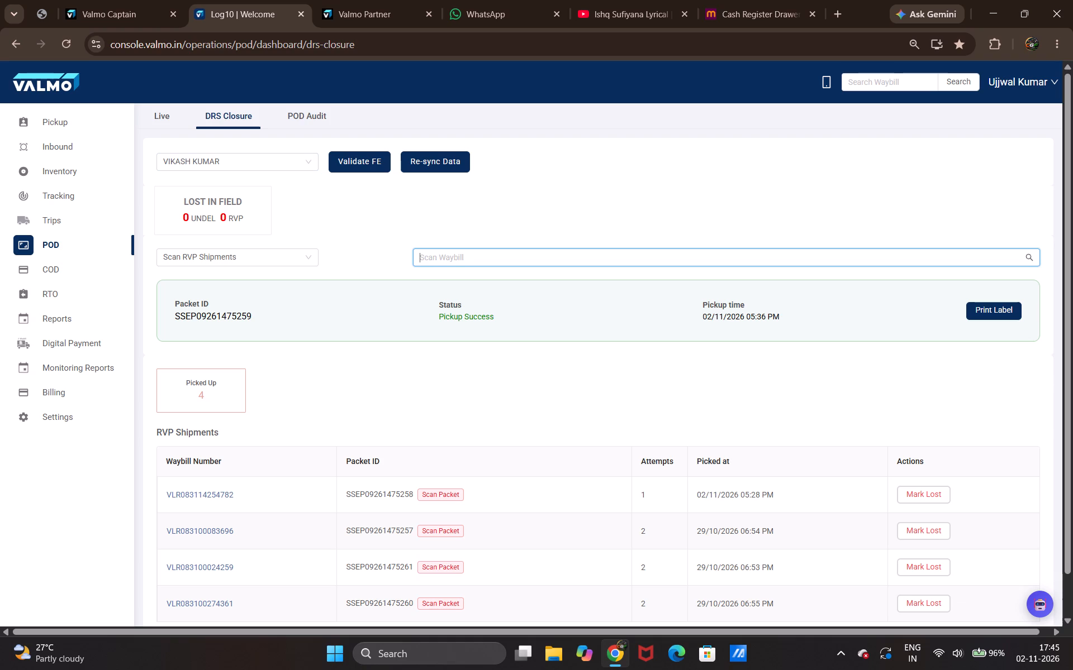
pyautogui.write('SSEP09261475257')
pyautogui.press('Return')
pyautogui.click(984, 307)
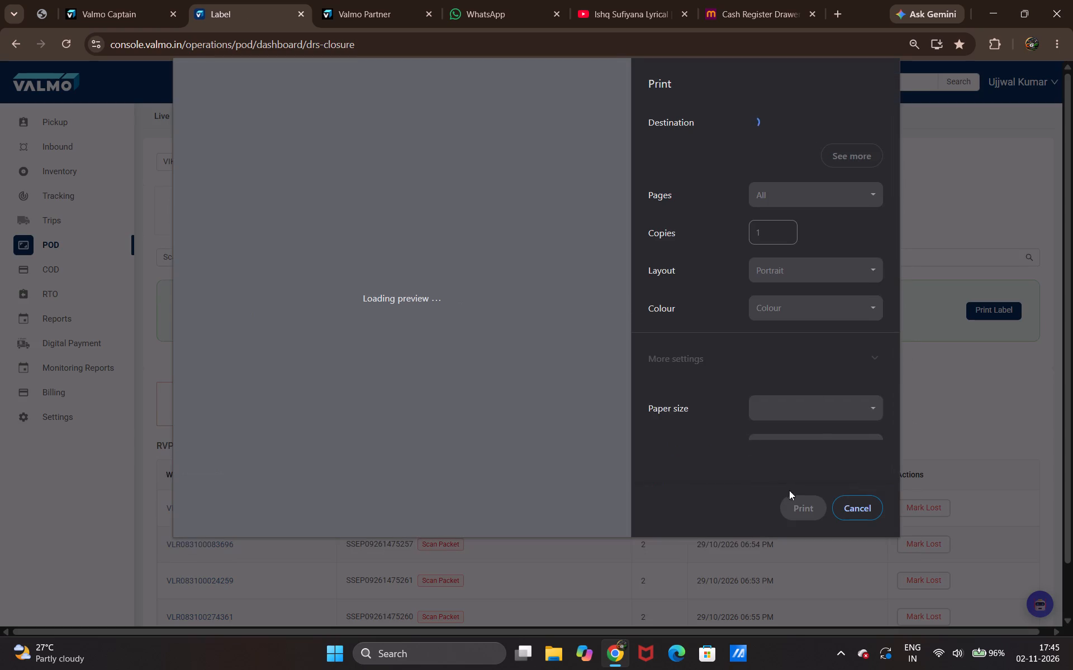
pyautogui.doubleClick(805, 508)
pyautogui.click(719, 251)
pyautogui.click(727, 259)
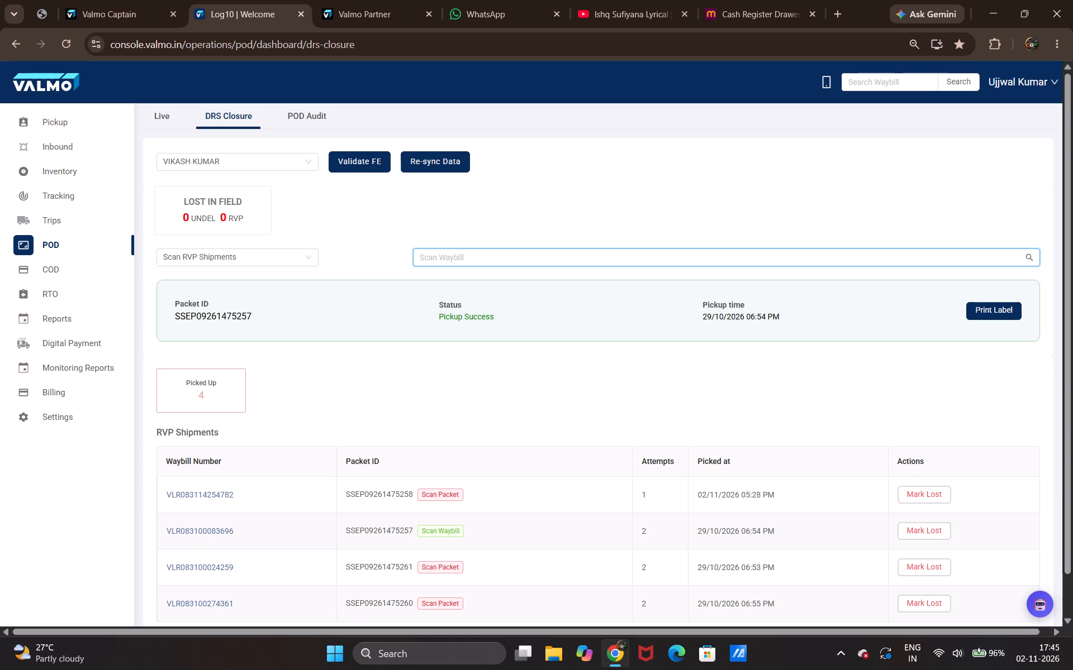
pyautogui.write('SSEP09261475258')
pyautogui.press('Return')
pyautogui.click(995, 313)
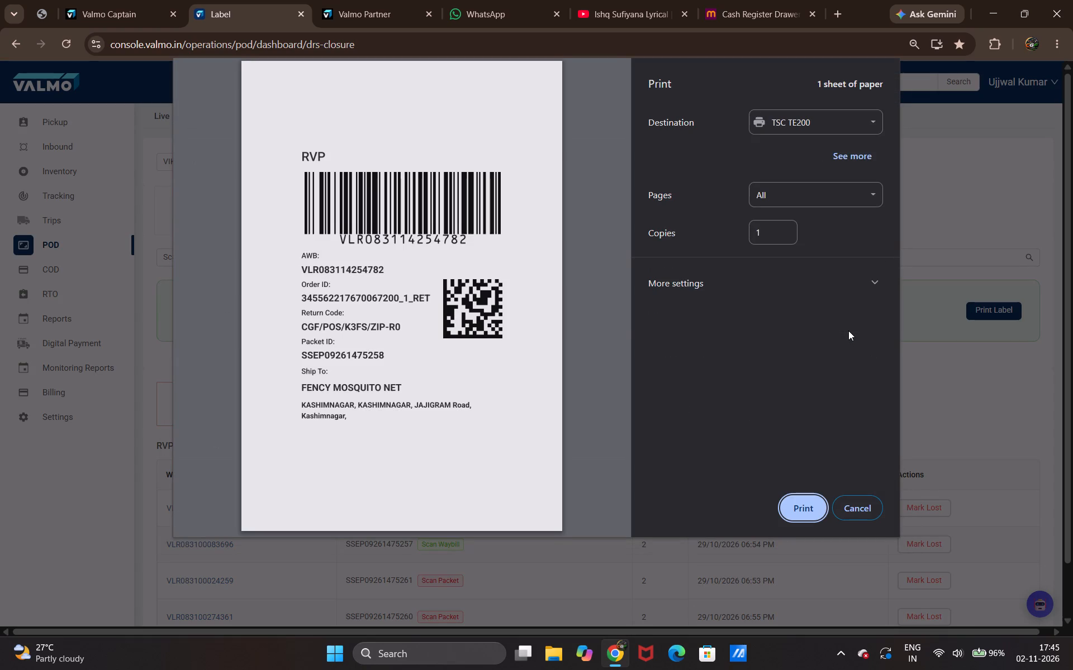
pyautogui.click(794, 513)
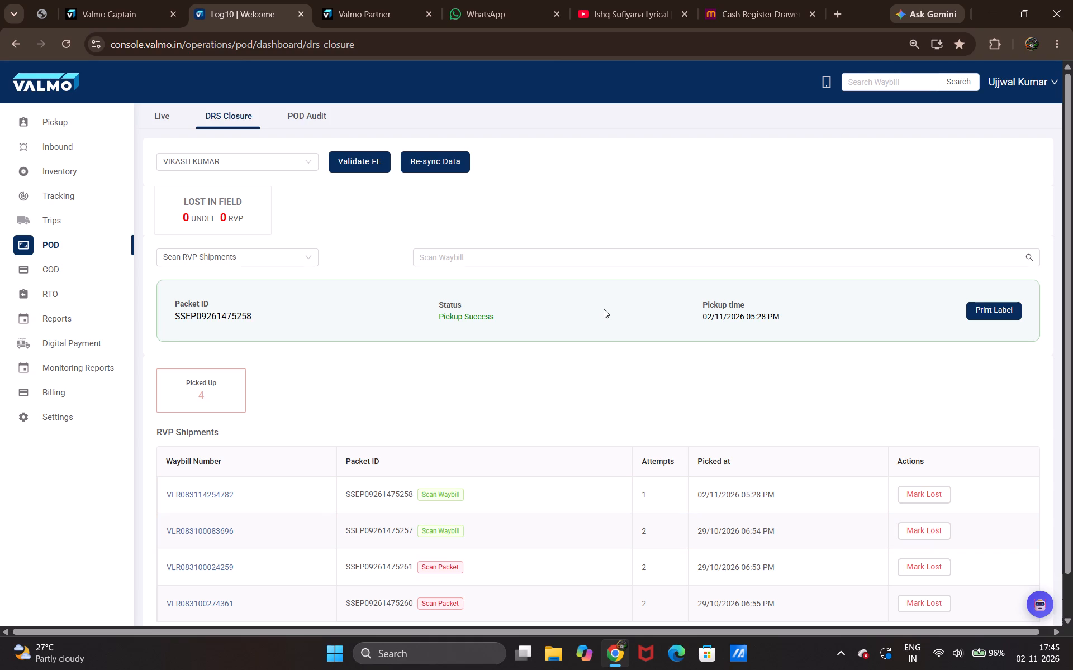
pyautogui.click(558, 256)
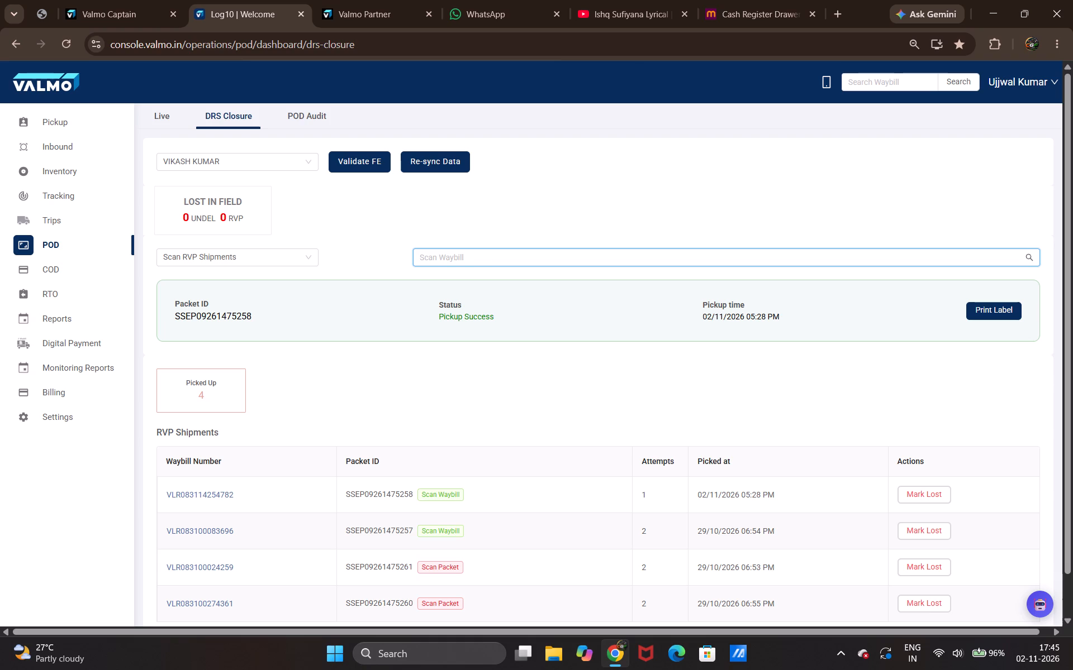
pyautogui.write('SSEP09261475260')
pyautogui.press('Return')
pyautogui.click(995, 312)
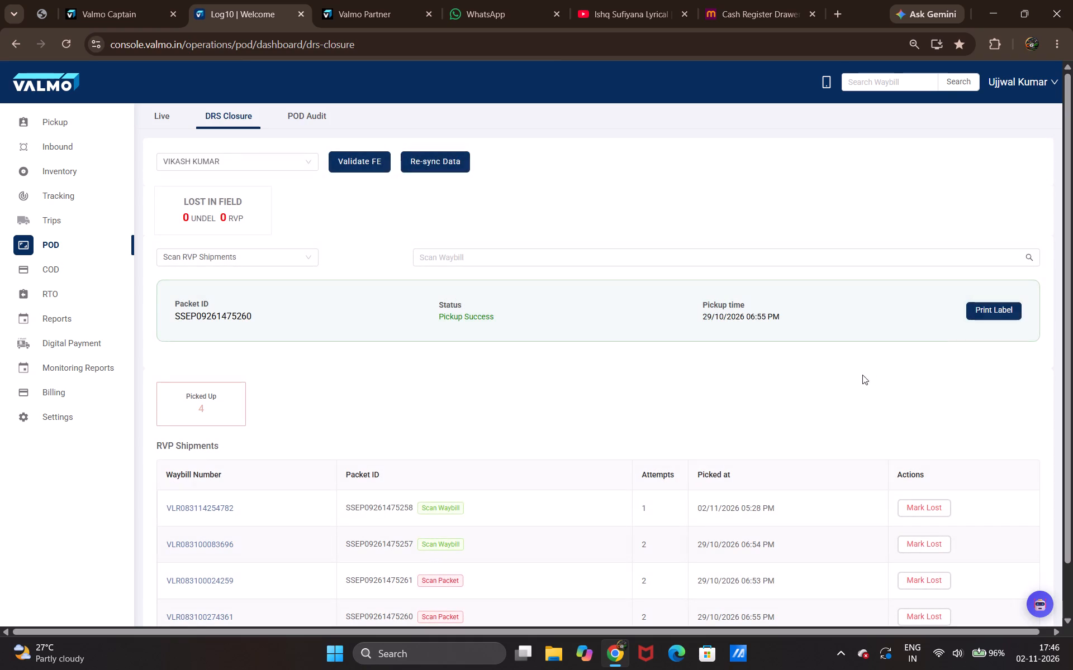
pyautogui.click(799, 502)
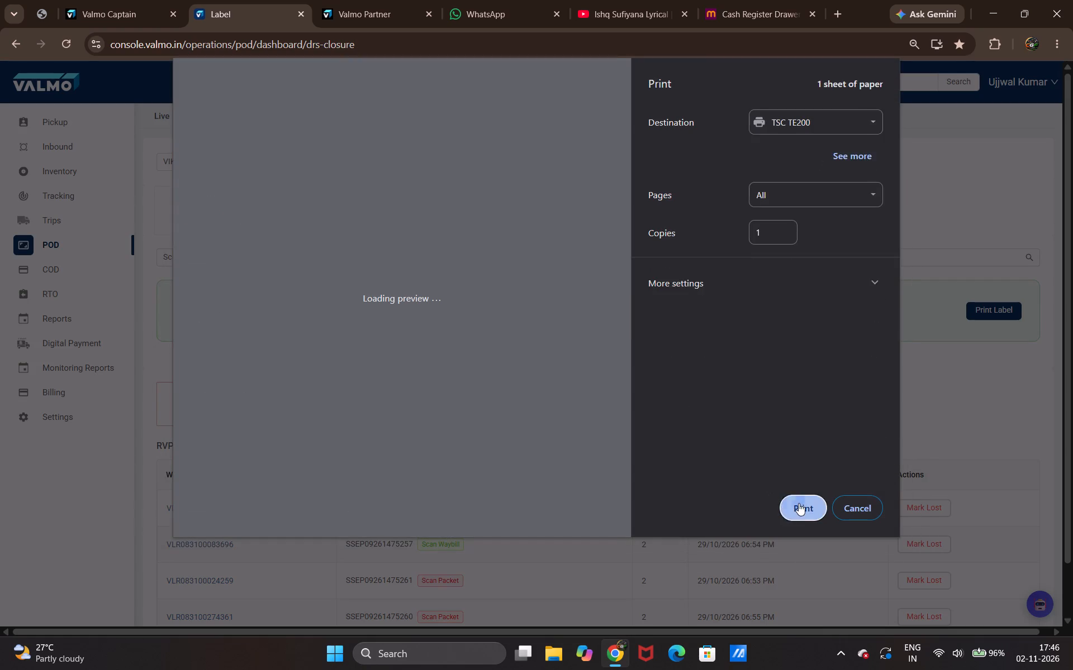
pyautogui.click(659, 259)
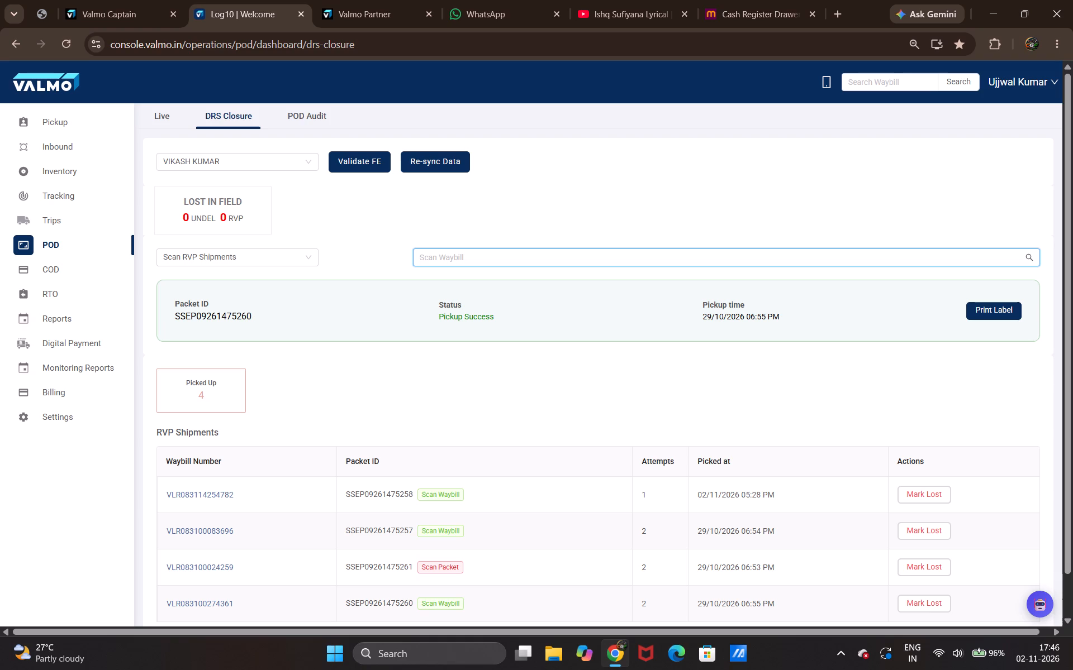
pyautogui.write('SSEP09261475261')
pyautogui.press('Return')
pyautogui.click(982, 312)
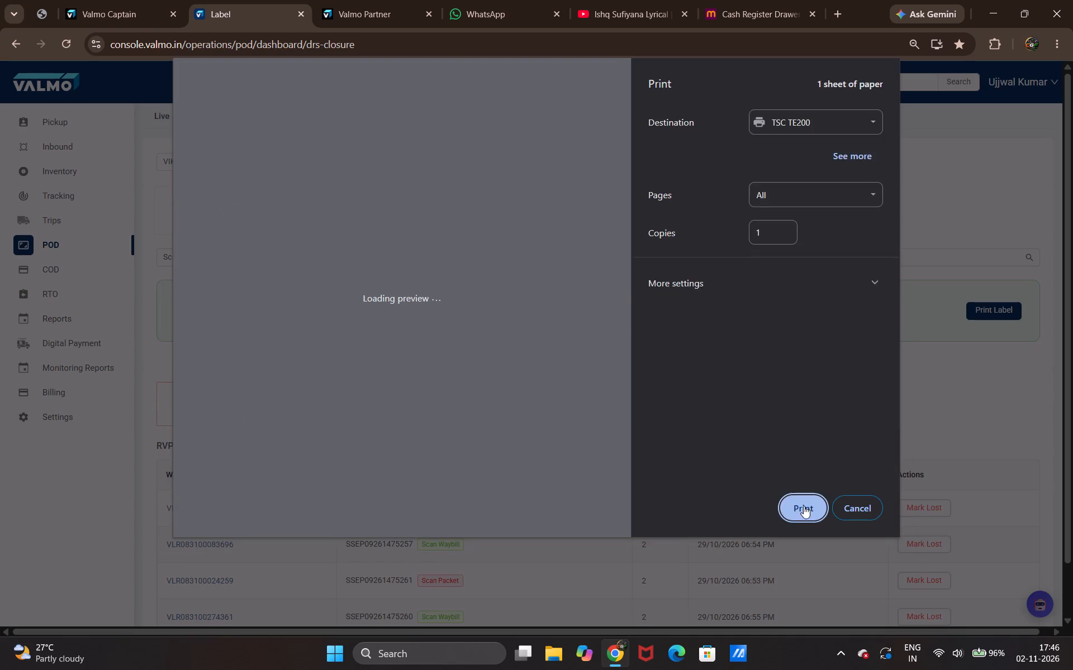
pyautogui.click(804, 506)
pyautogui.click(618, 255)
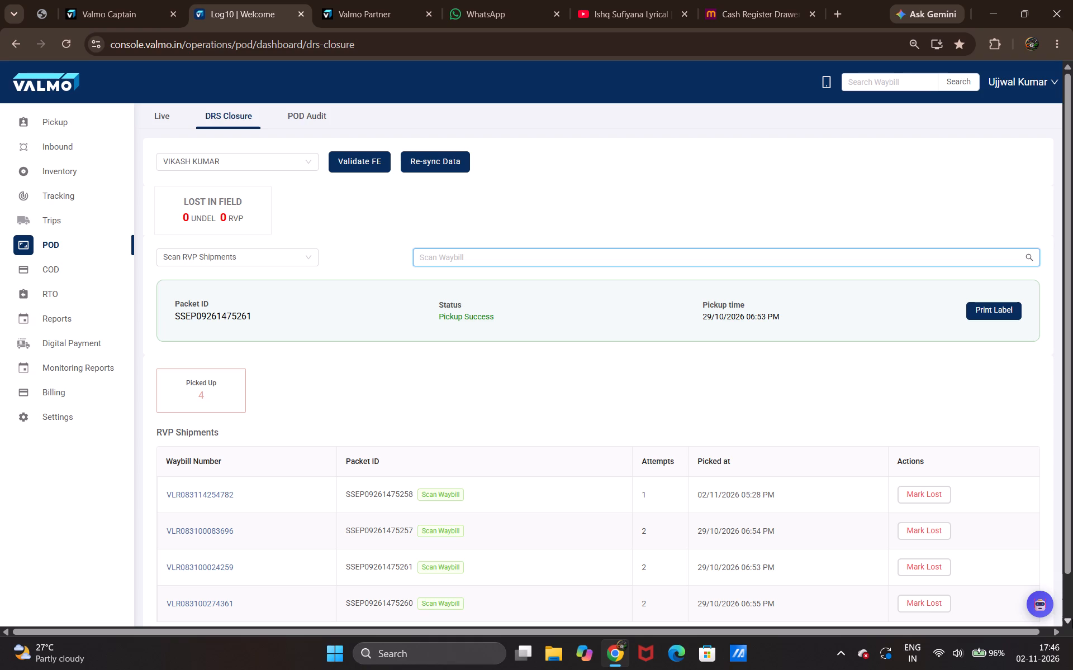
pyautogui.scroll(1, 1072, 619)
pyautogui.click(263, 164)
pyautogui.scroll(-4, 220, 277)
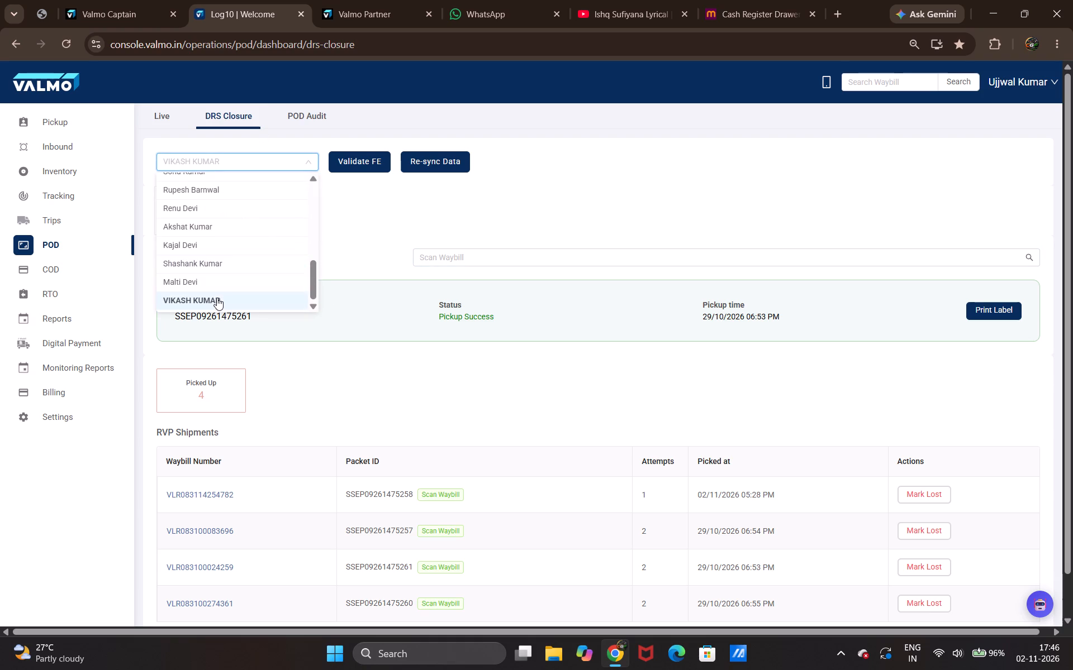
pyautogui.click(217, 264)
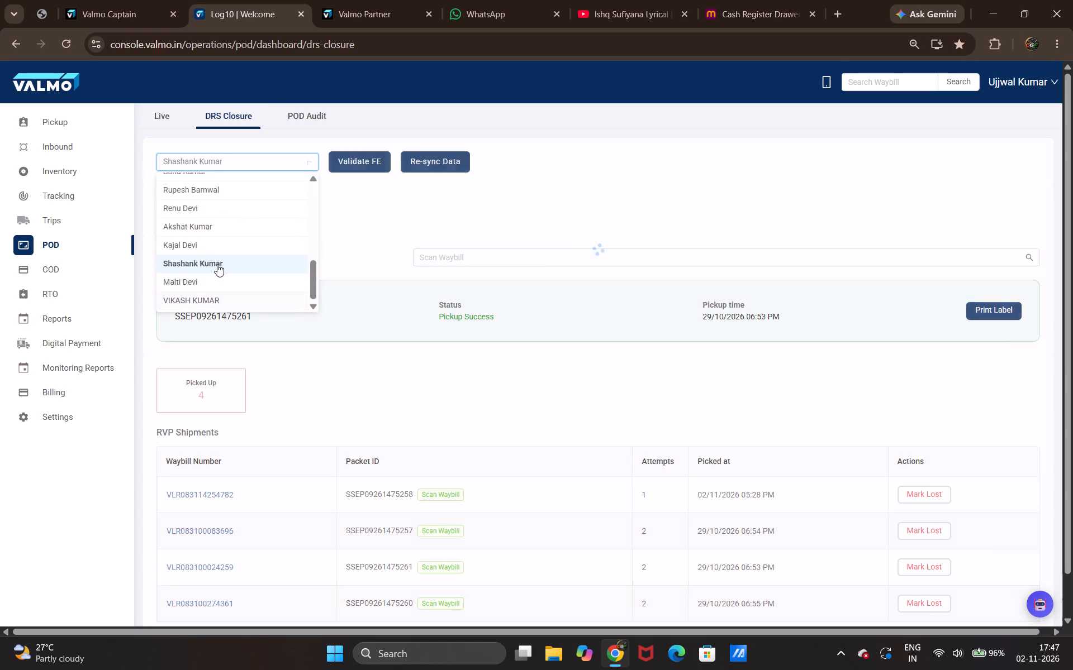
pyautogui.click(628, 257)
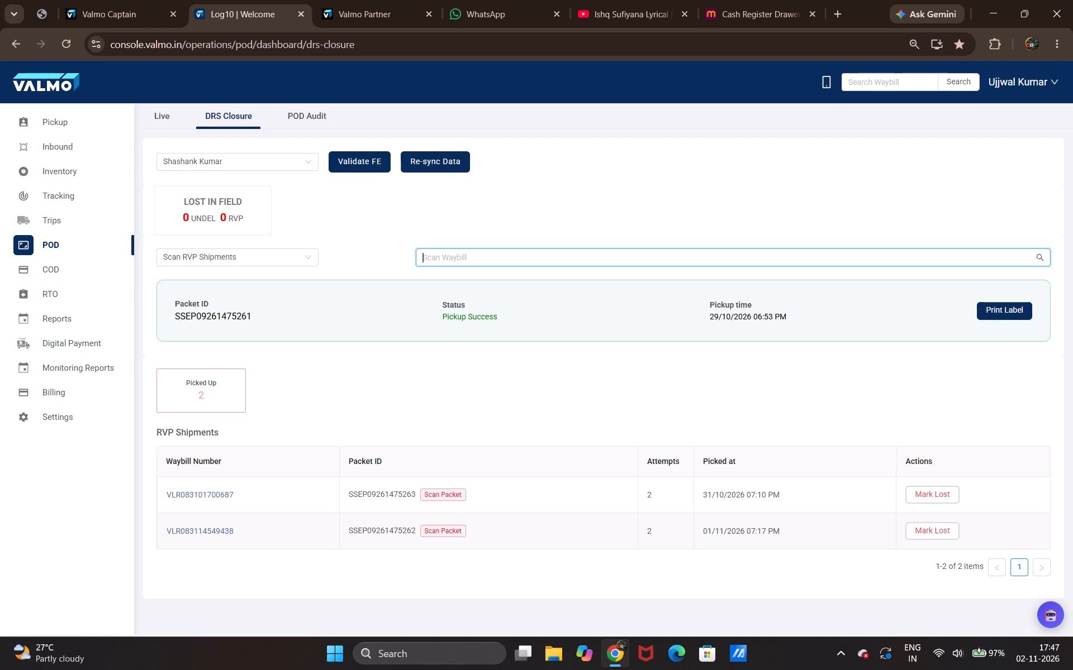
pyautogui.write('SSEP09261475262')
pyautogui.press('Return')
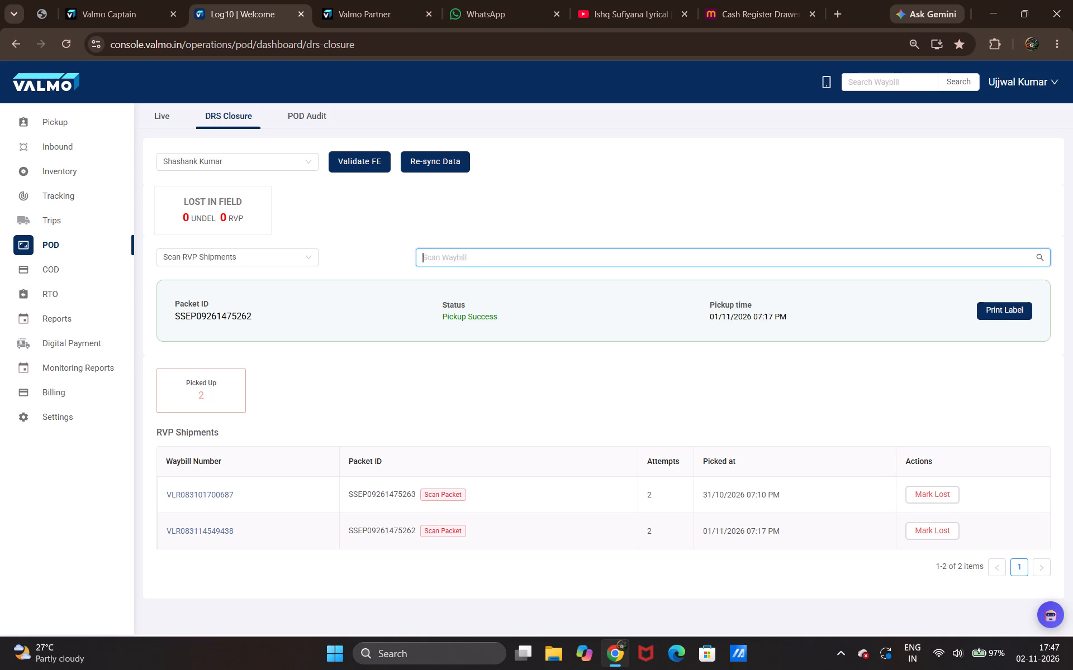
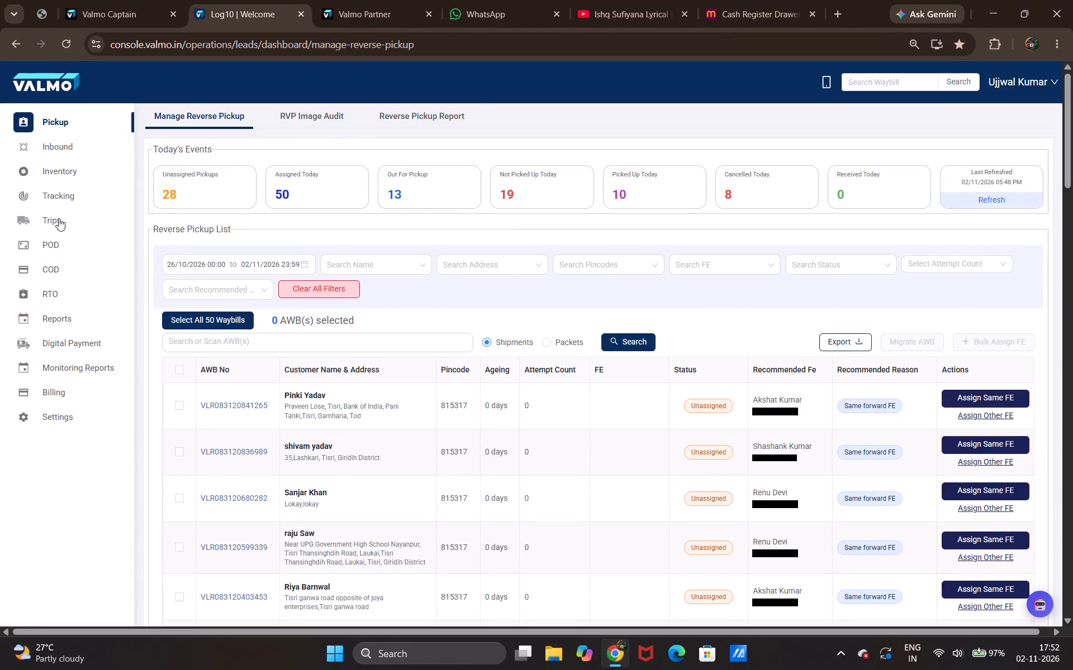
pyautogui.click(54, 240)
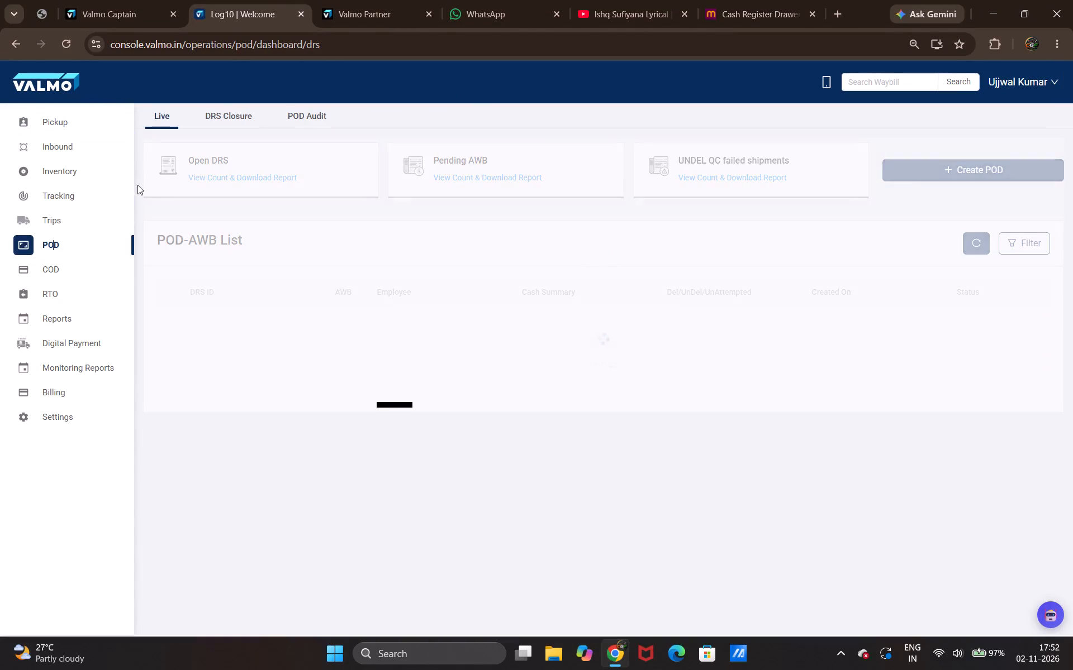
pyautogui.click(226, 123)
pyautogui.click(250, 163)
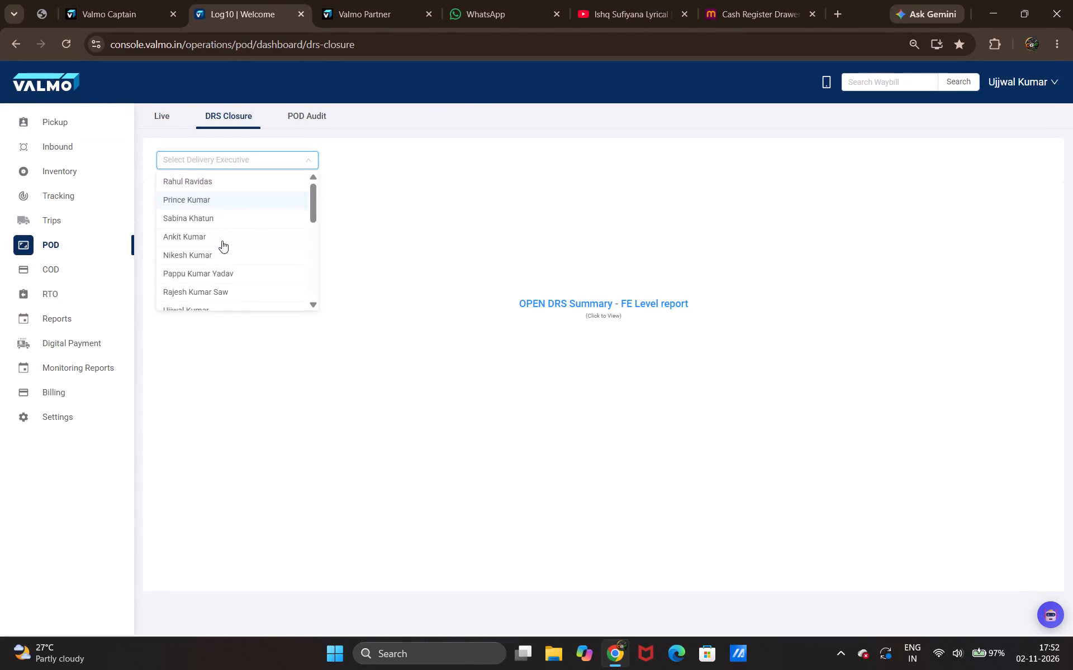
pyautogui.scroll(-6, 222, 241)
pyautogui.click(206, 269)
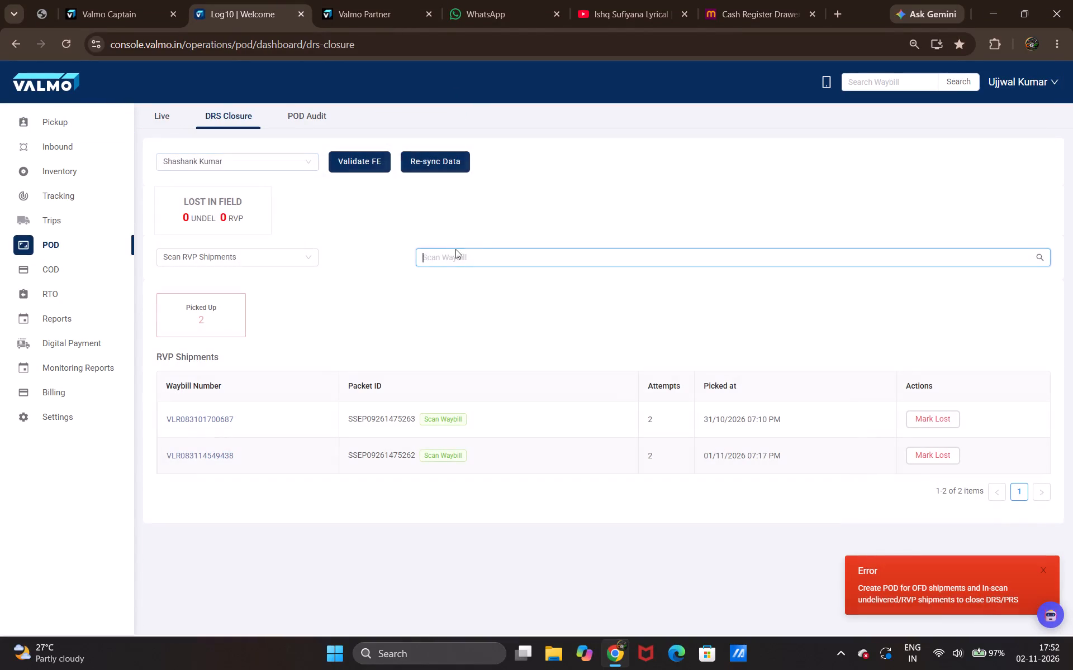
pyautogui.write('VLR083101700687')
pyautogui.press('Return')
pyautogui.moveTo(459, 254); pyautogui.dragTo(462, 261)
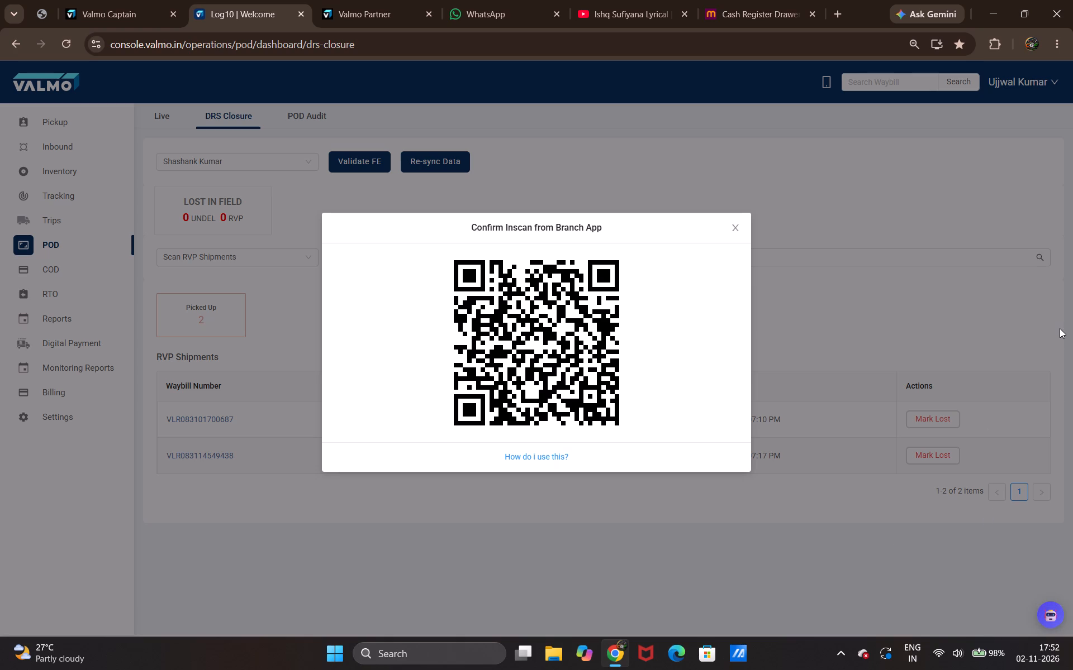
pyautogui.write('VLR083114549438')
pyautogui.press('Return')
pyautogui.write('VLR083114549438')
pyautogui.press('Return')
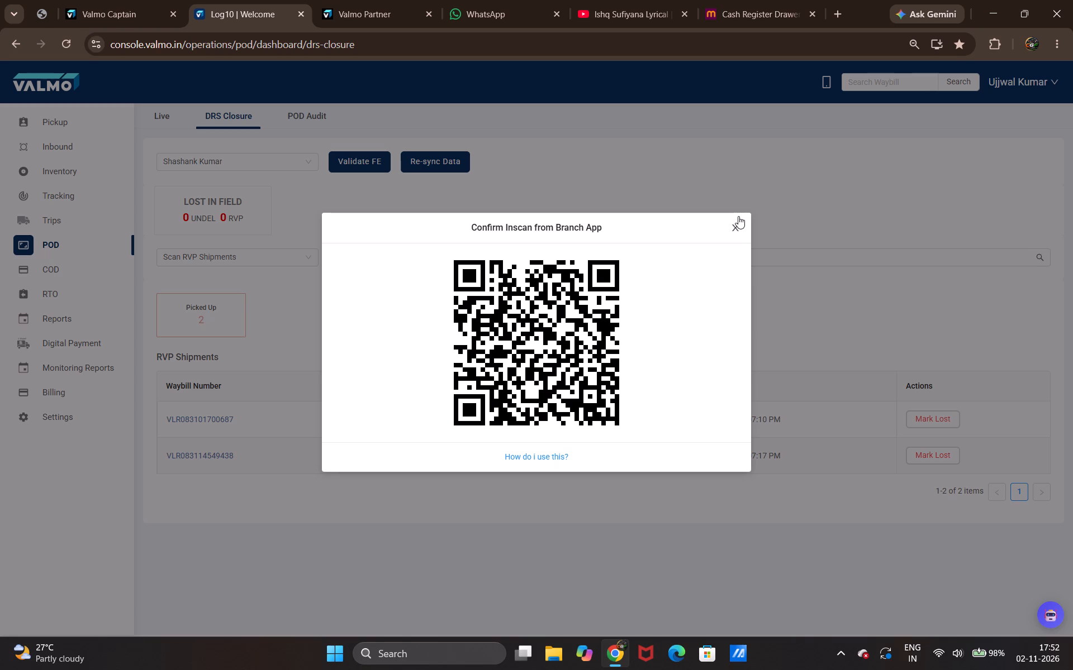
pyautogui.click(733, 225)
pyautogui.click(634, 255)
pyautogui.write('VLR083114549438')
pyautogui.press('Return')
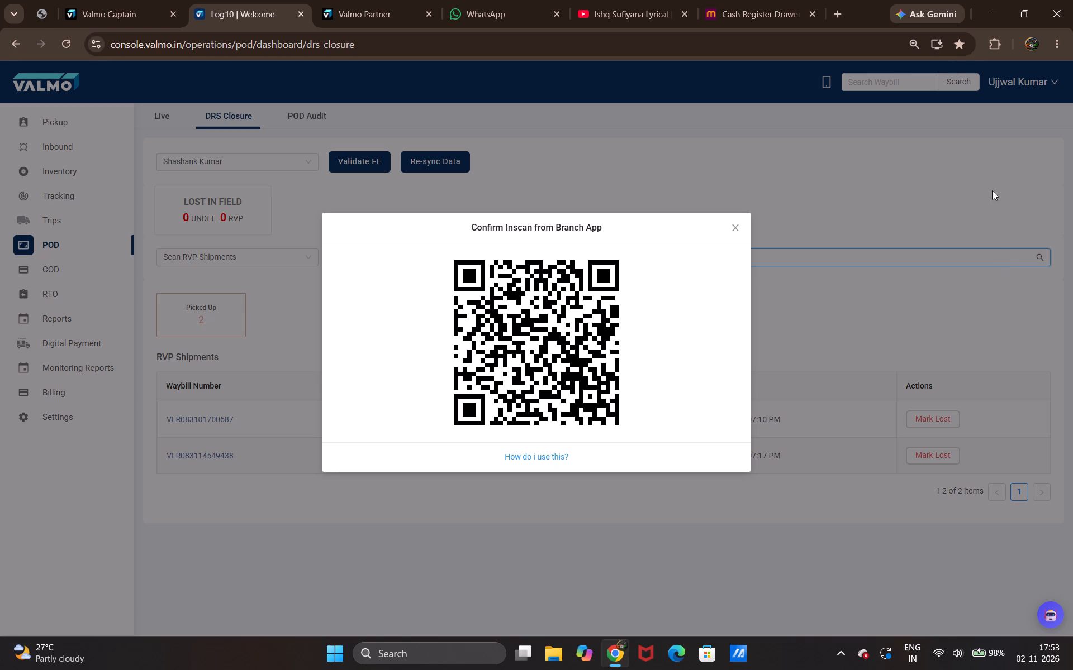
pyautogui.click(734, 227)
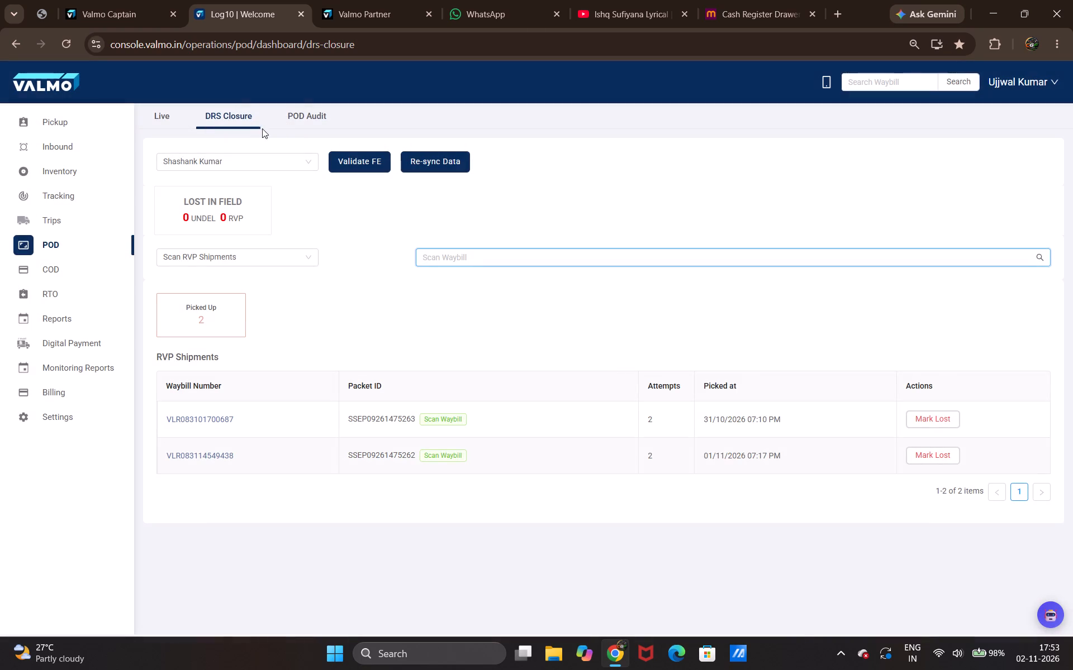
pyautogui.click(274, 152)
pyautogui.scroll(-2, 212, 226)
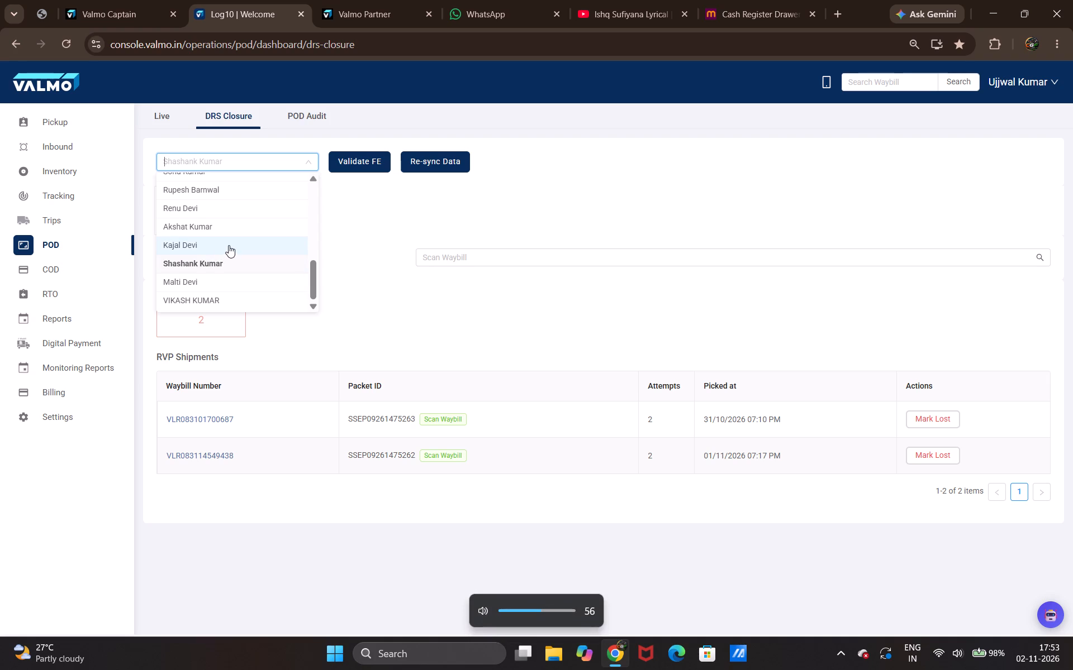
pyautogui.scroll(-1, 229, 245)
pyautogui.click(238, 299)
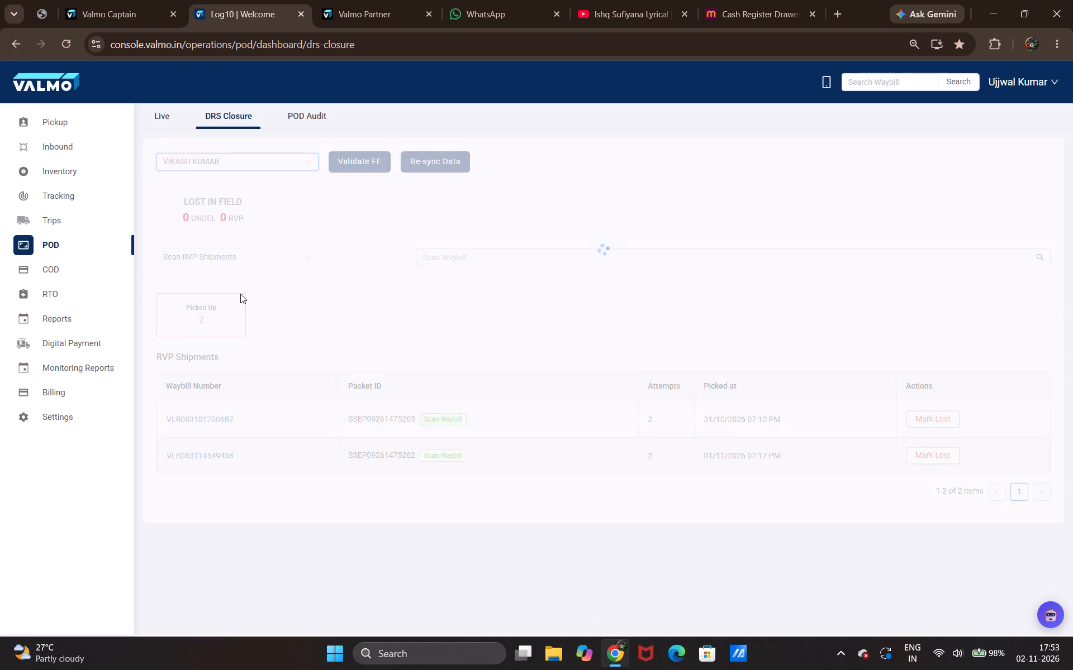
pyautogui.click(450, 264)
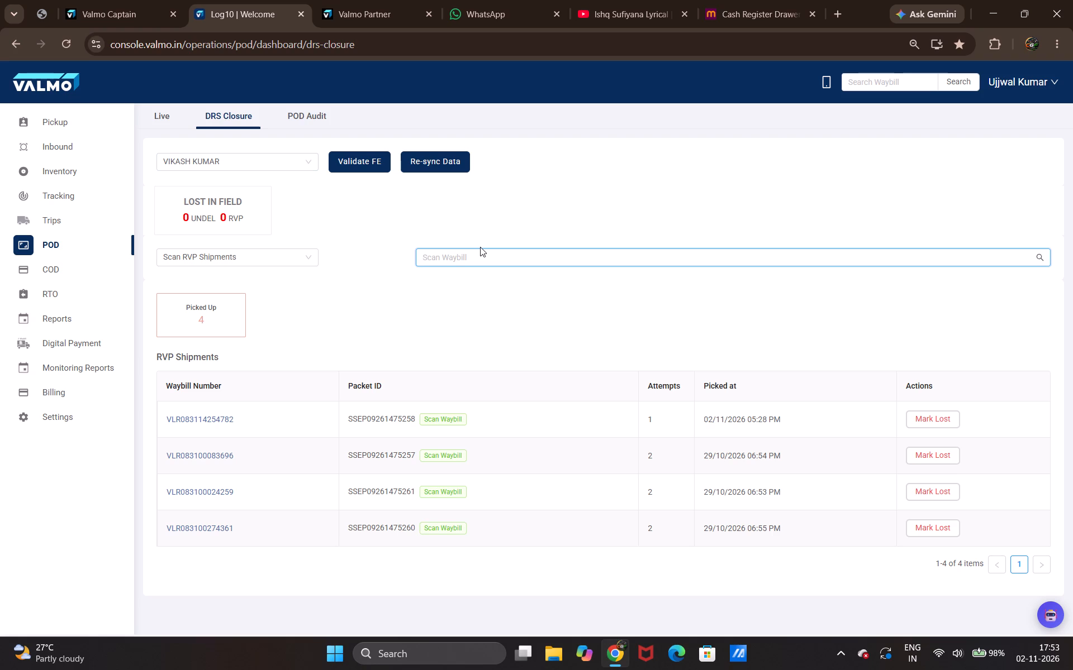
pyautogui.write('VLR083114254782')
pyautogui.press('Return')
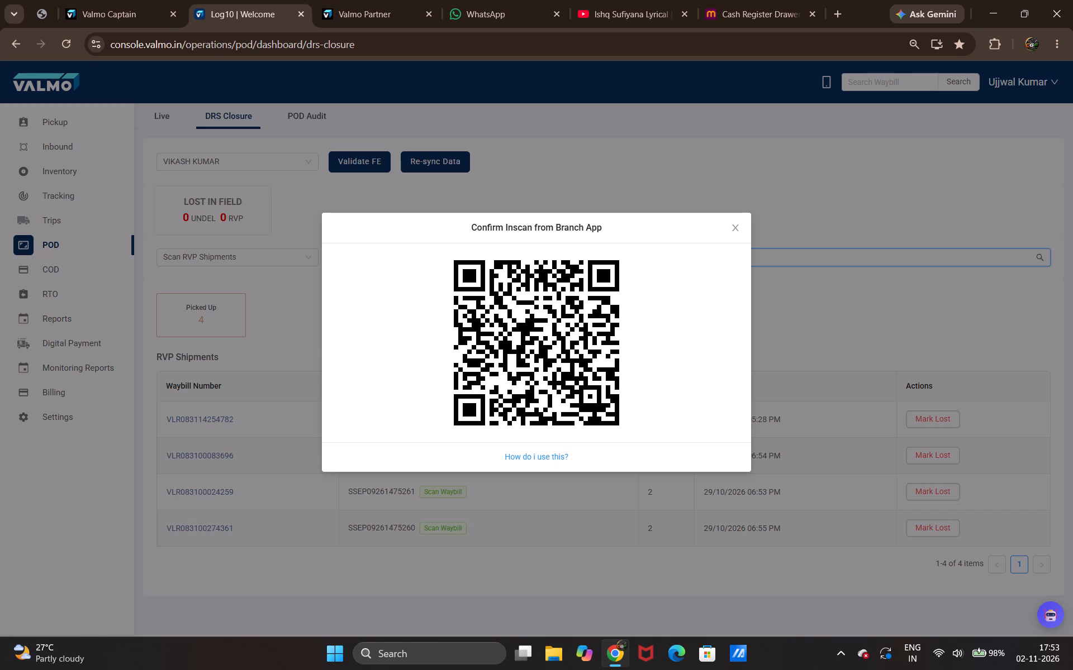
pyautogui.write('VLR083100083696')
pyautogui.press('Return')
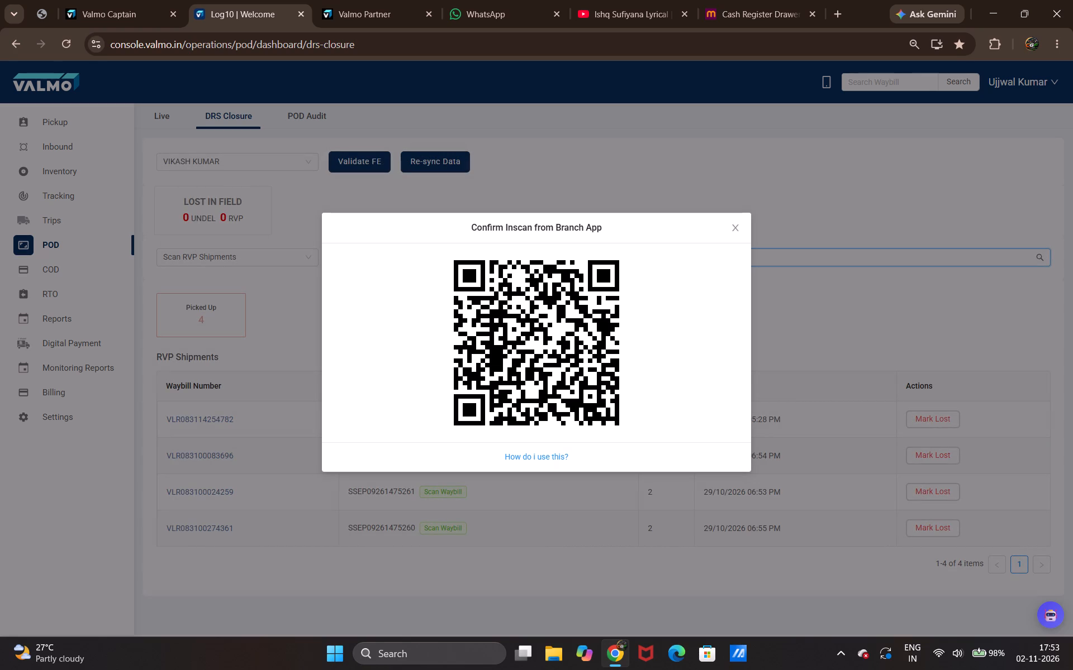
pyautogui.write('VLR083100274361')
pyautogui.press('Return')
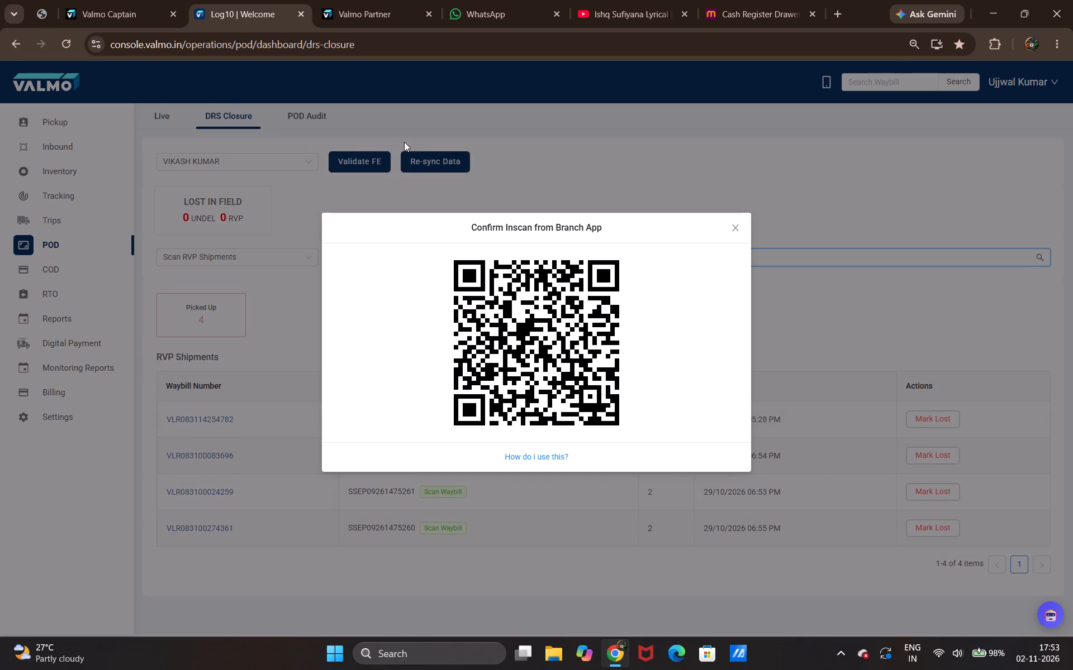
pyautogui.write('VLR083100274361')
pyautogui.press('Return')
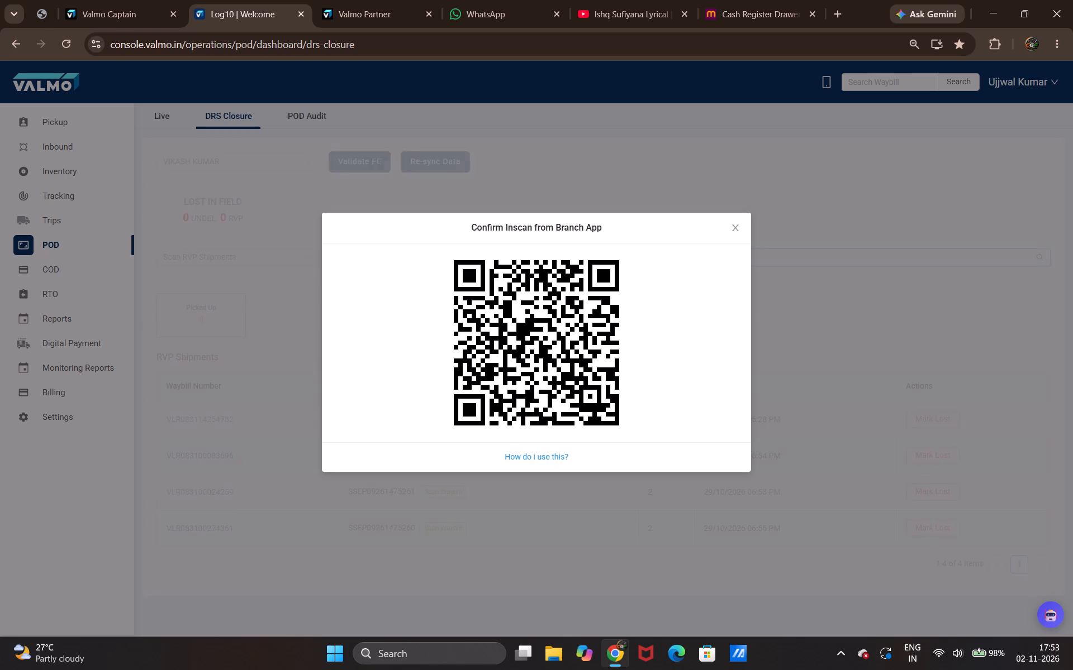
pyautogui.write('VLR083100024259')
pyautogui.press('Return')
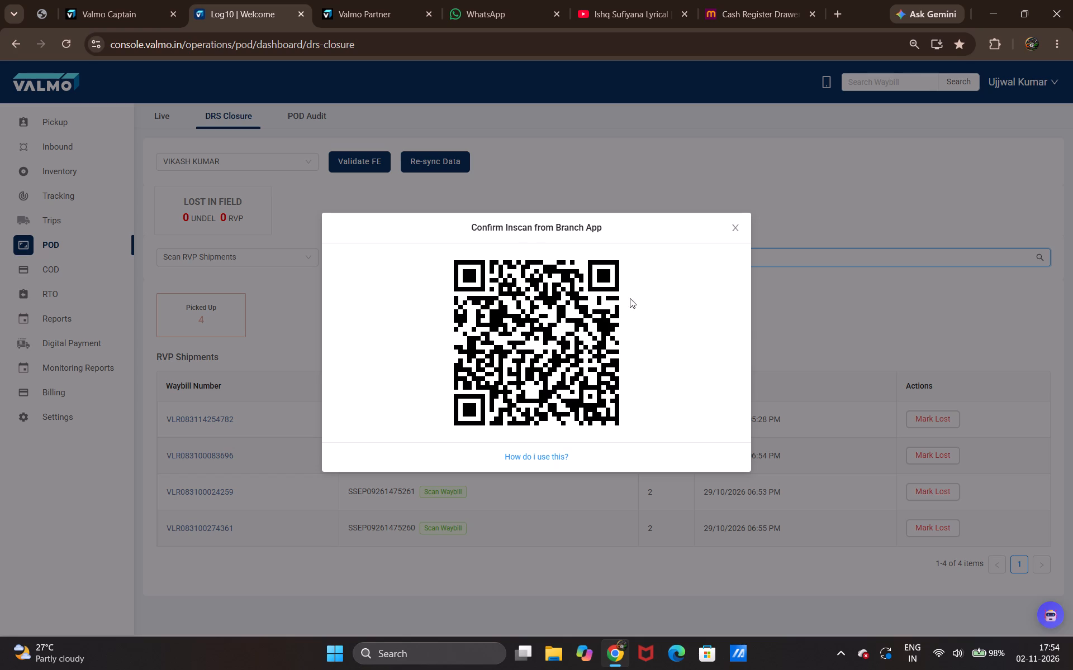
pyautogui.click(738, 231)
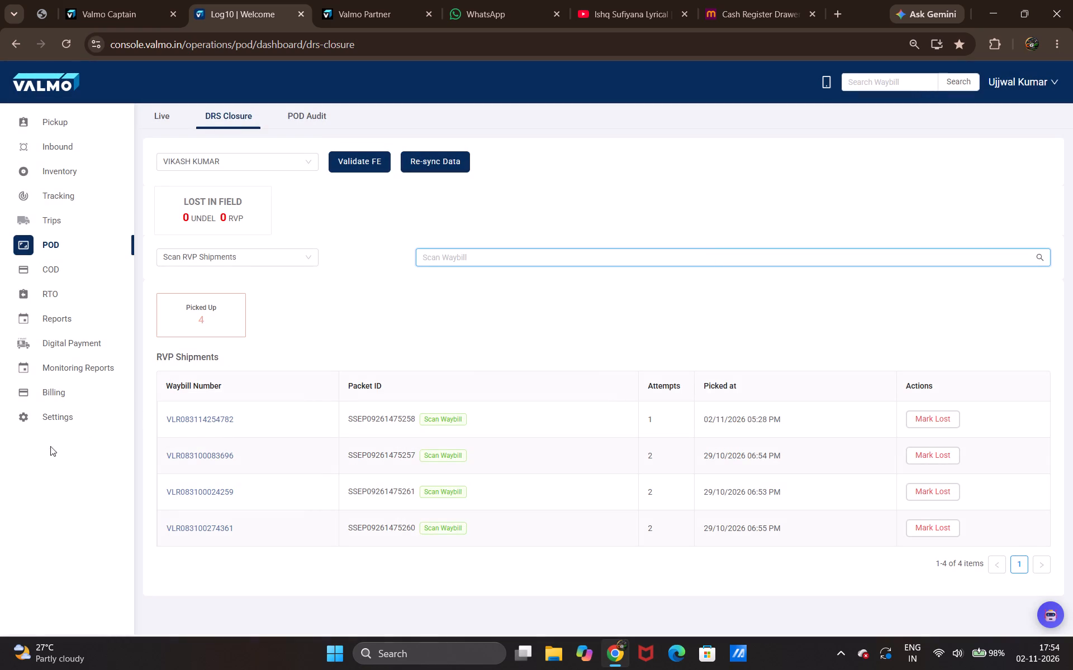
# Open the FE-level performance and COD collected report in the LM Hub Visibility monitoring reports.
pyautogui.click(49, 364)
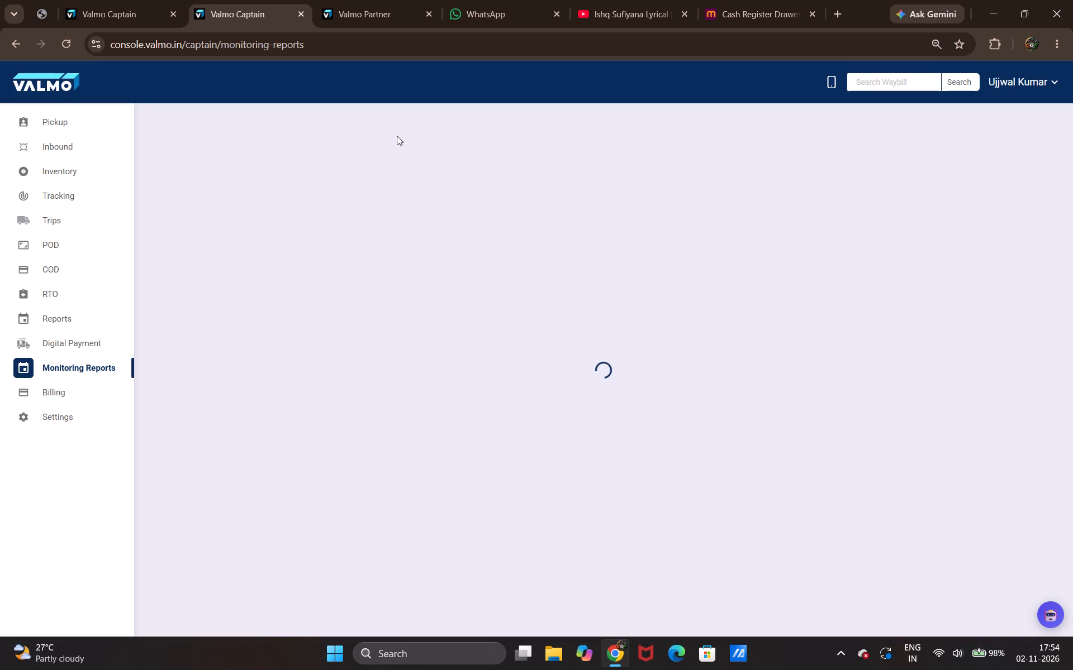
pyautogui.click(382, 108)
pyautogui.scroll(-8, 434, 240)
pyautogui.click(436, 271)
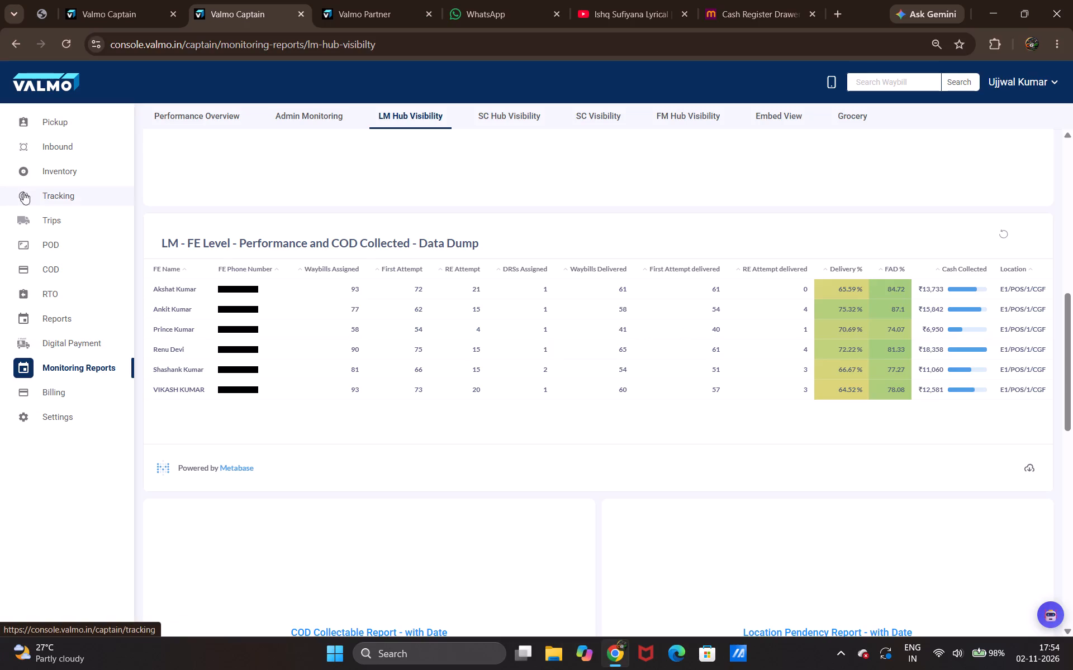
# Return to DRS Closure and select delivery executive Vikash to bring up the cash collection form.
pyautogui.click(44, 240)
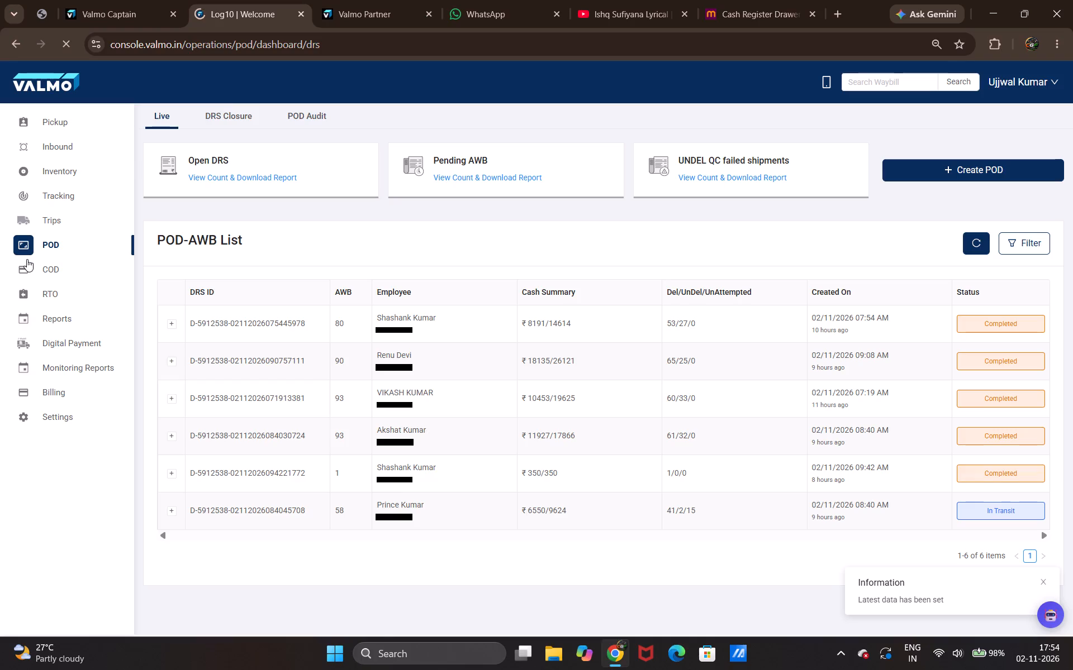
pyautogui.click(235, 119)
pyautogui.click(220, 155)
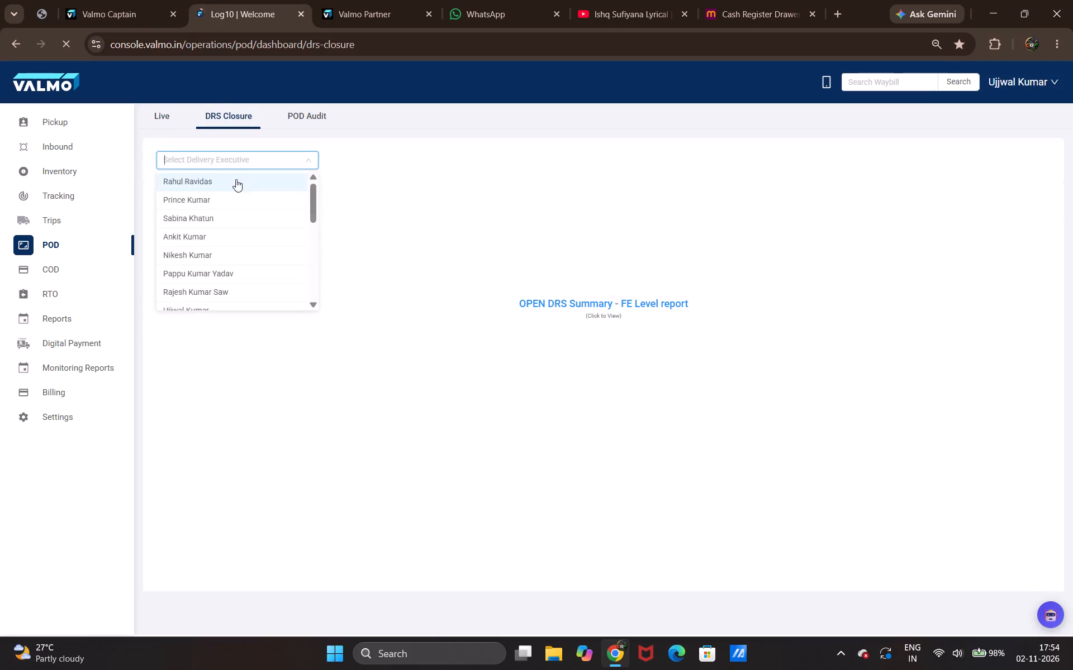
pyautogui.scroll(-6, 235, 218)
pyautogui.click(206, 304)
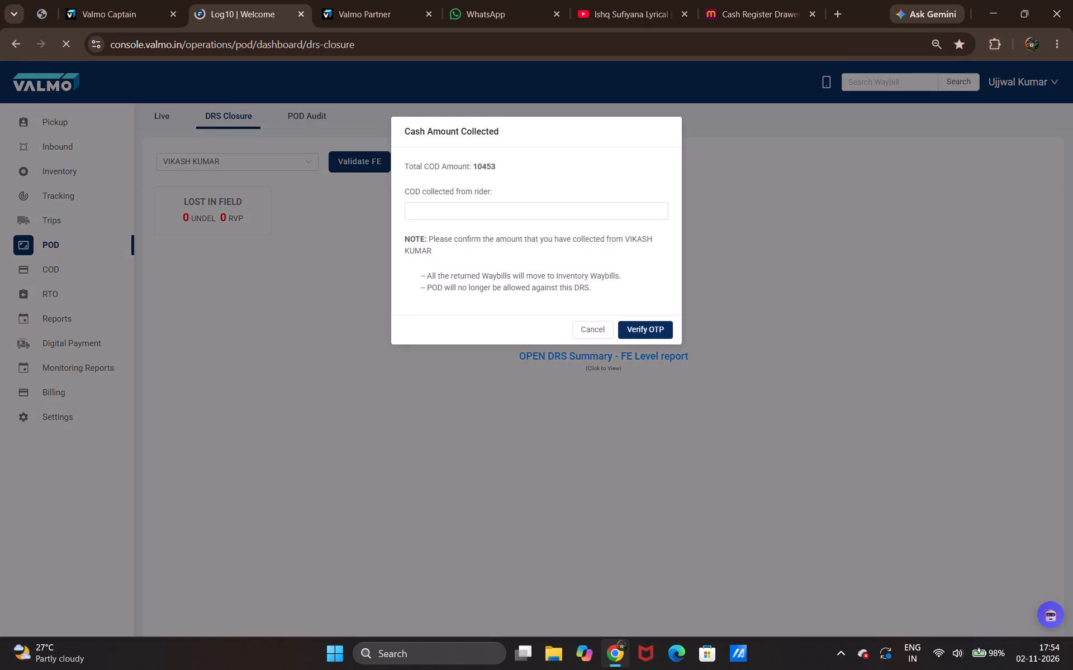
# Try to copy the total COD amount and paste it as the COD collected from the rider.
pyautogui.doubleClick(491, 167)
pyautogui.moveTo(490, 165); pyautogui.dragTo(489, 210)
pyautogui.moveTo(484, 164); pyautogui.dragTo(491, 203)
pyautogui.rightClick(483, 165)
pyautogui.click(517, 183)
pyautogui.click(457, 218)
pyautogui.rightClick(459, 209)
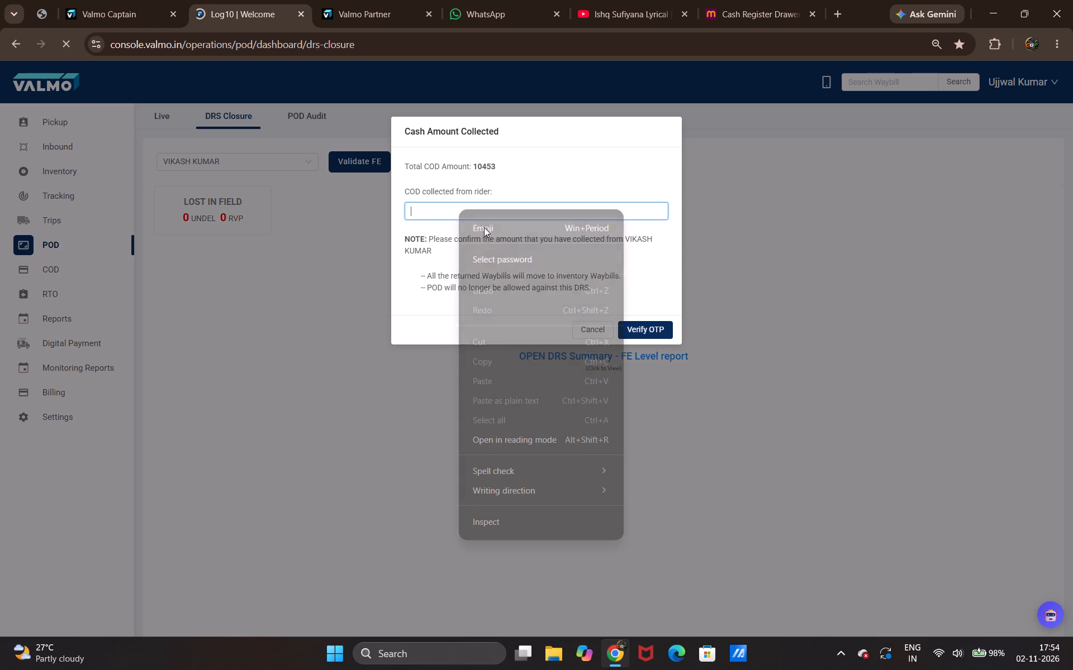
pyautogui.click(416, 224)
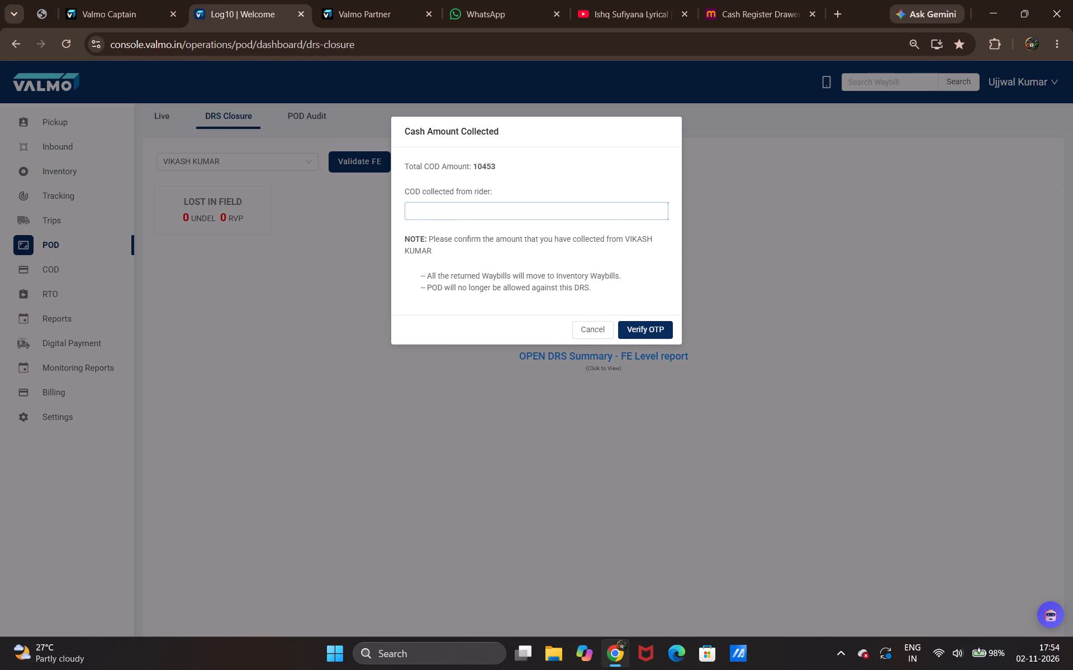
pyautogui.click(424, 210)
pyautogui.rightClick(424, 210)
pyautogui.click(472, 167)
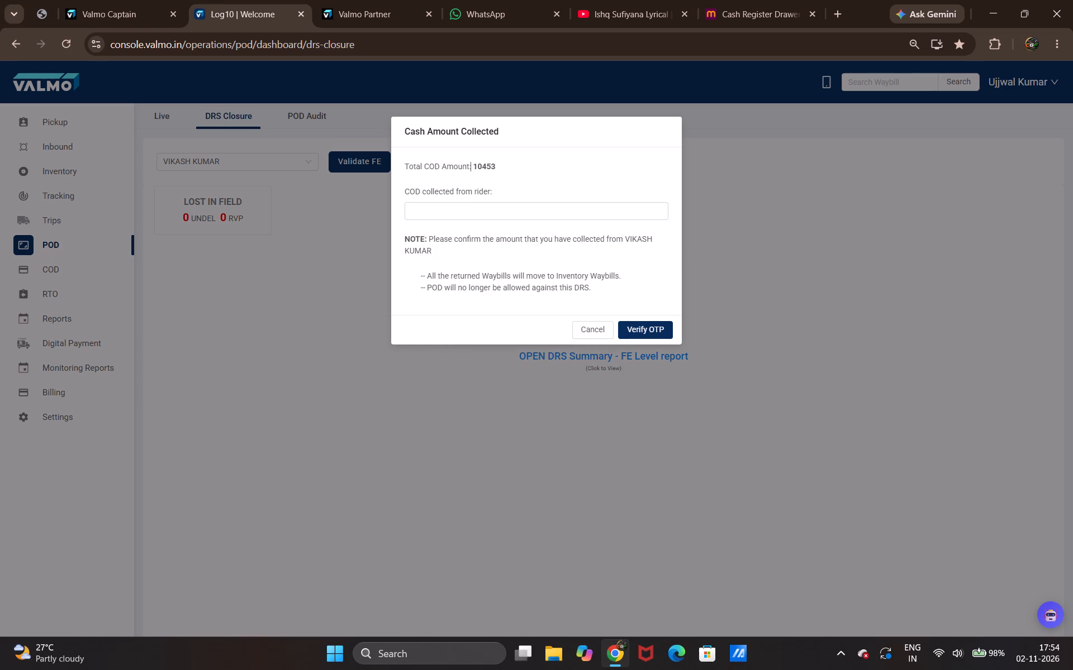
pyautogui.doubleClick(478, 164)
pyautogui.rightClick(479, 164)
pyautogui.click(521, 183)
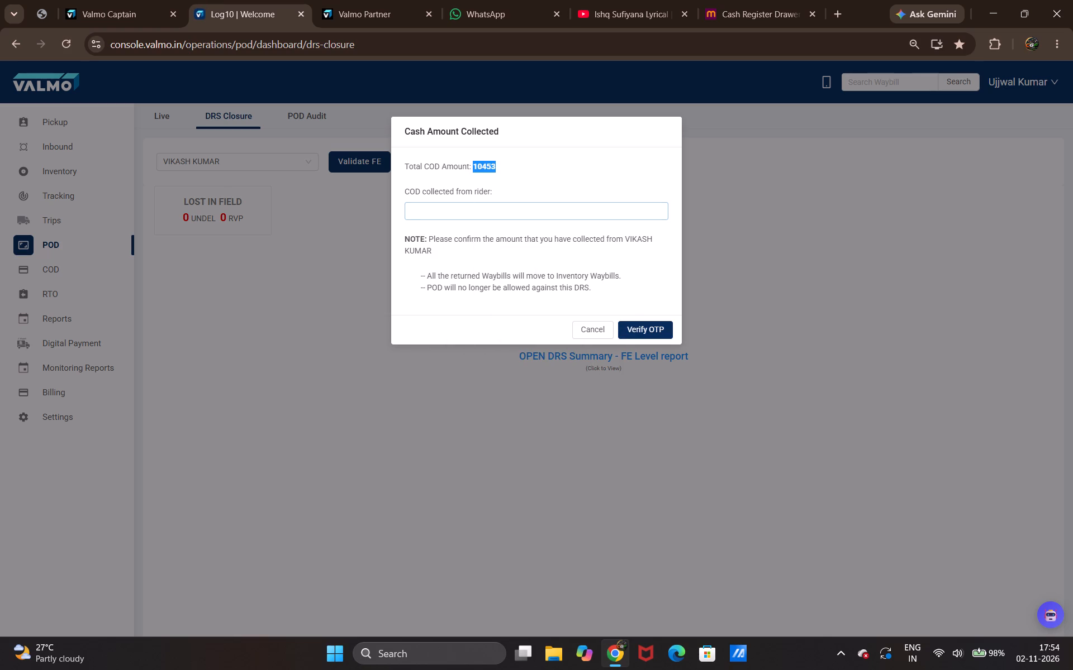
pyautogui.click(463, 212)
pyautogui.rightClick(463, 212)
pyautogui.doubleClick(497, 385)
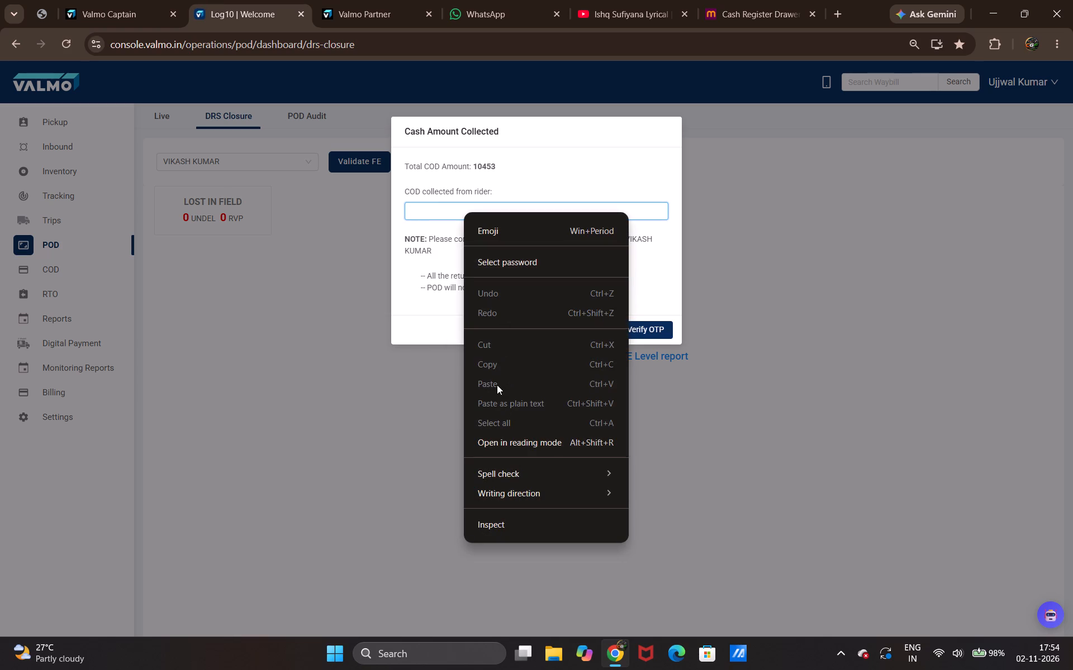
# Enter 10453 as the COD collected from the rider and proceed to the OTP entry for closing the DRS.
pyautogui.click(422, 207)
pyautogui.doubleClick(422, 207)
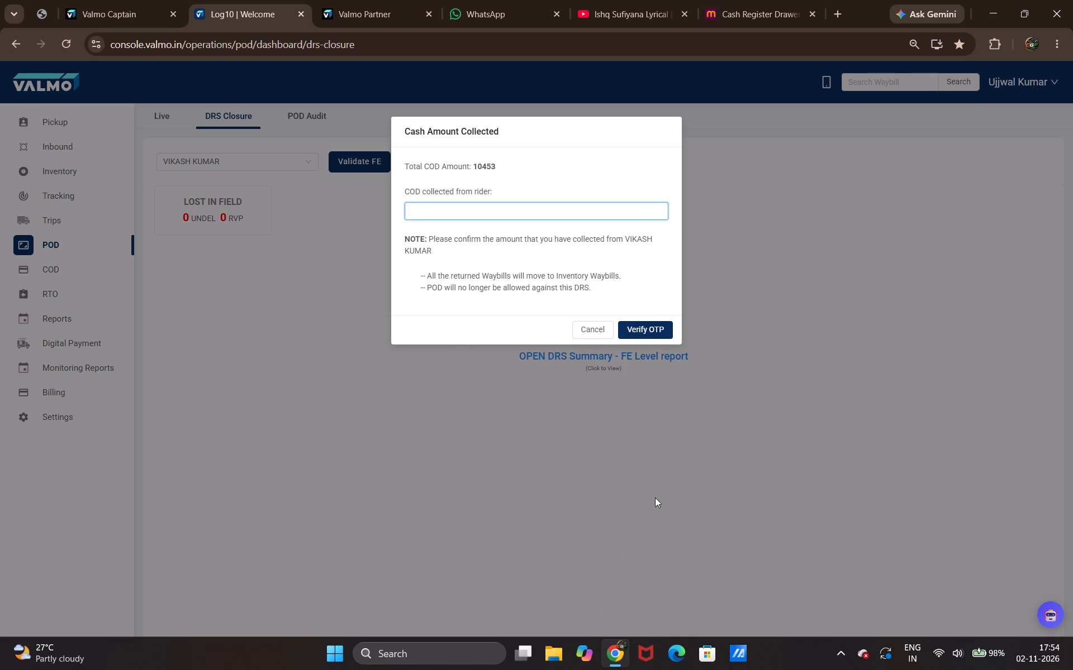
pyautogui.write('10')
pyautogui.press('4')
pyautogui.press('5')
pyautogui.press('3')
pyautogui.click(653, 327)
pyautogui.click(462, 237)
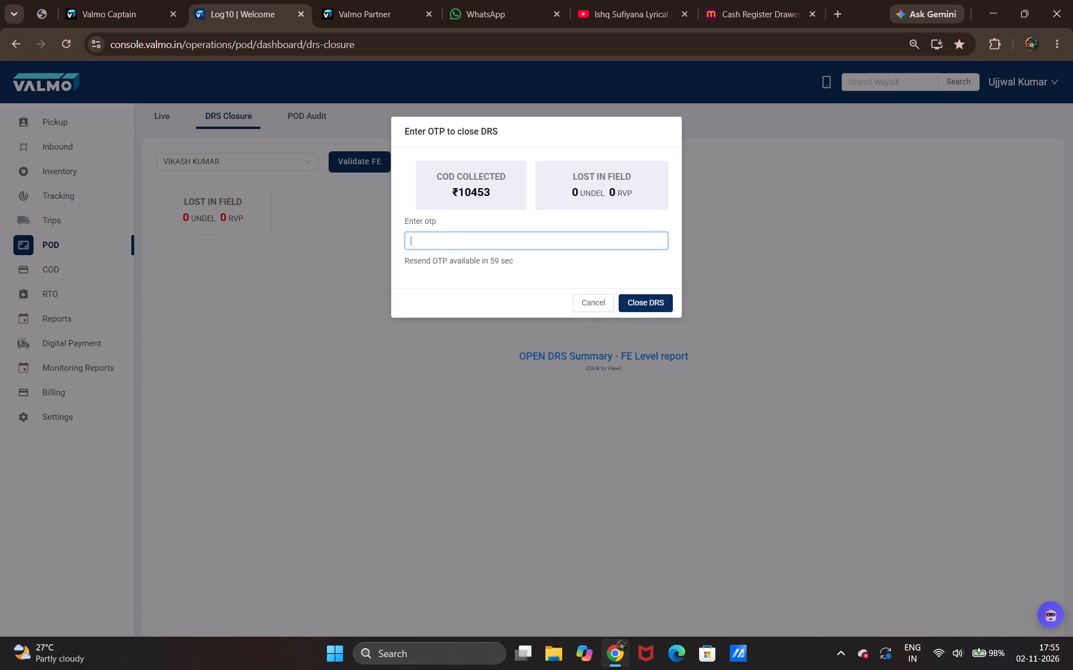